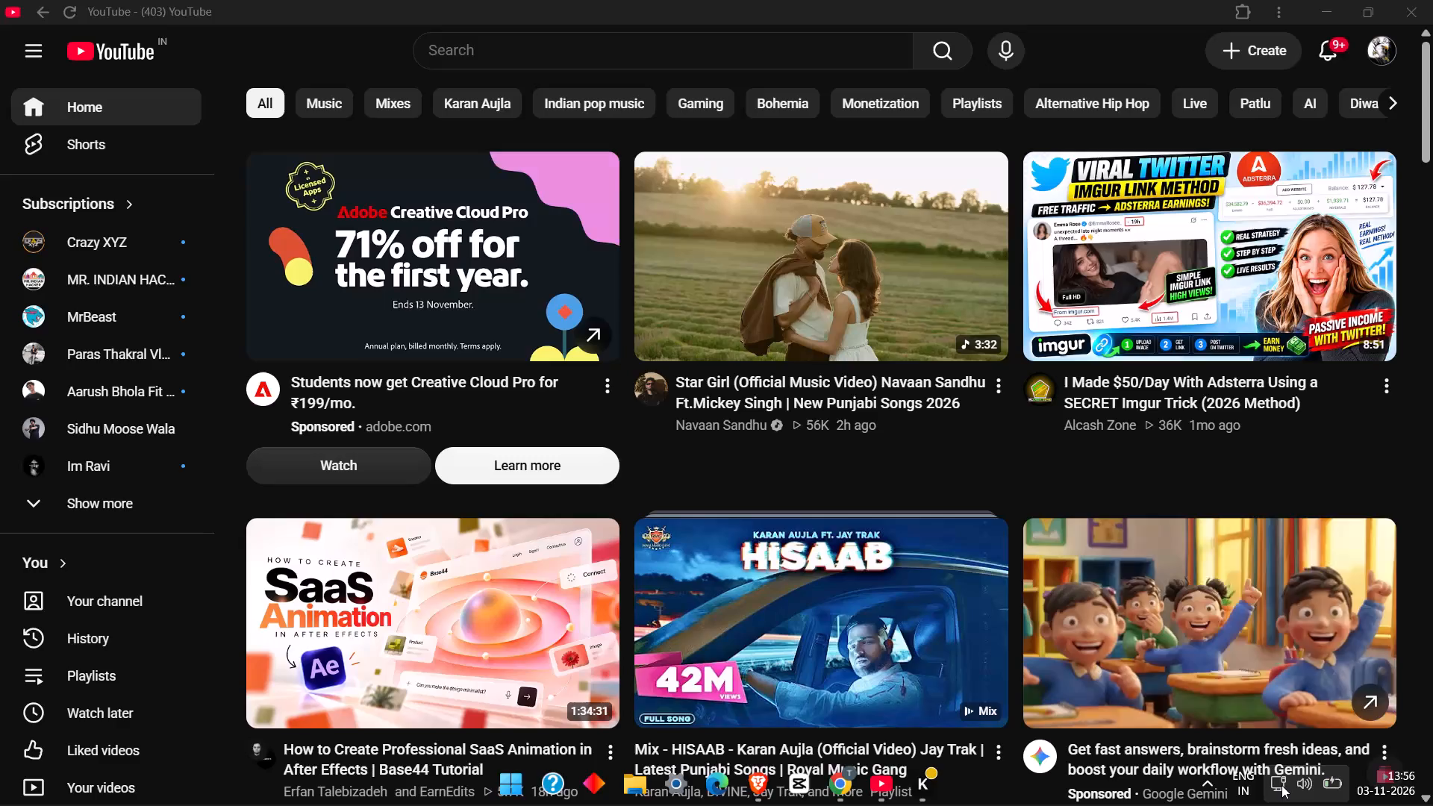
Turn on Bluetooth and connect the paired CB-Fury Max headset.
left_click(1276, 440)
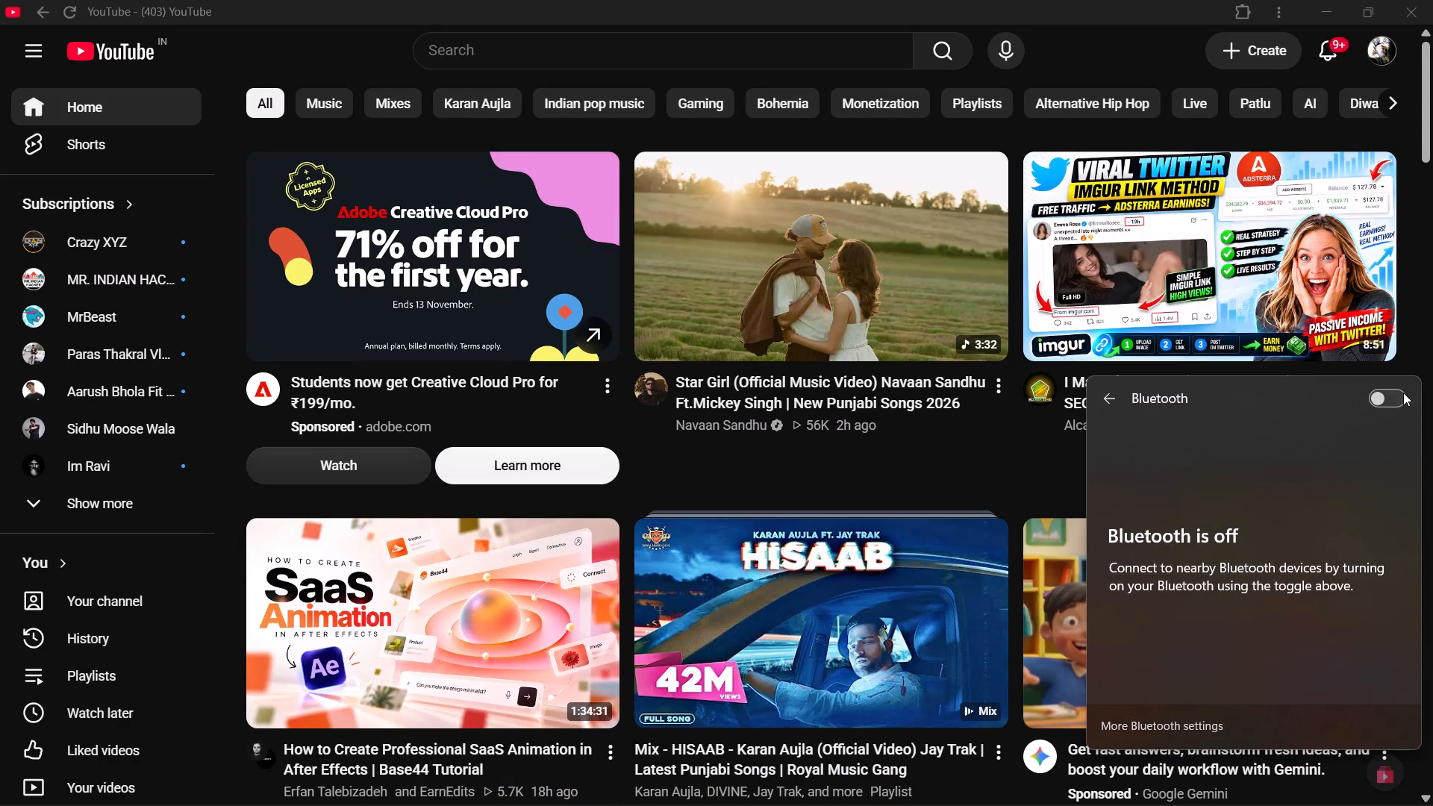
left_click(1403, 393)
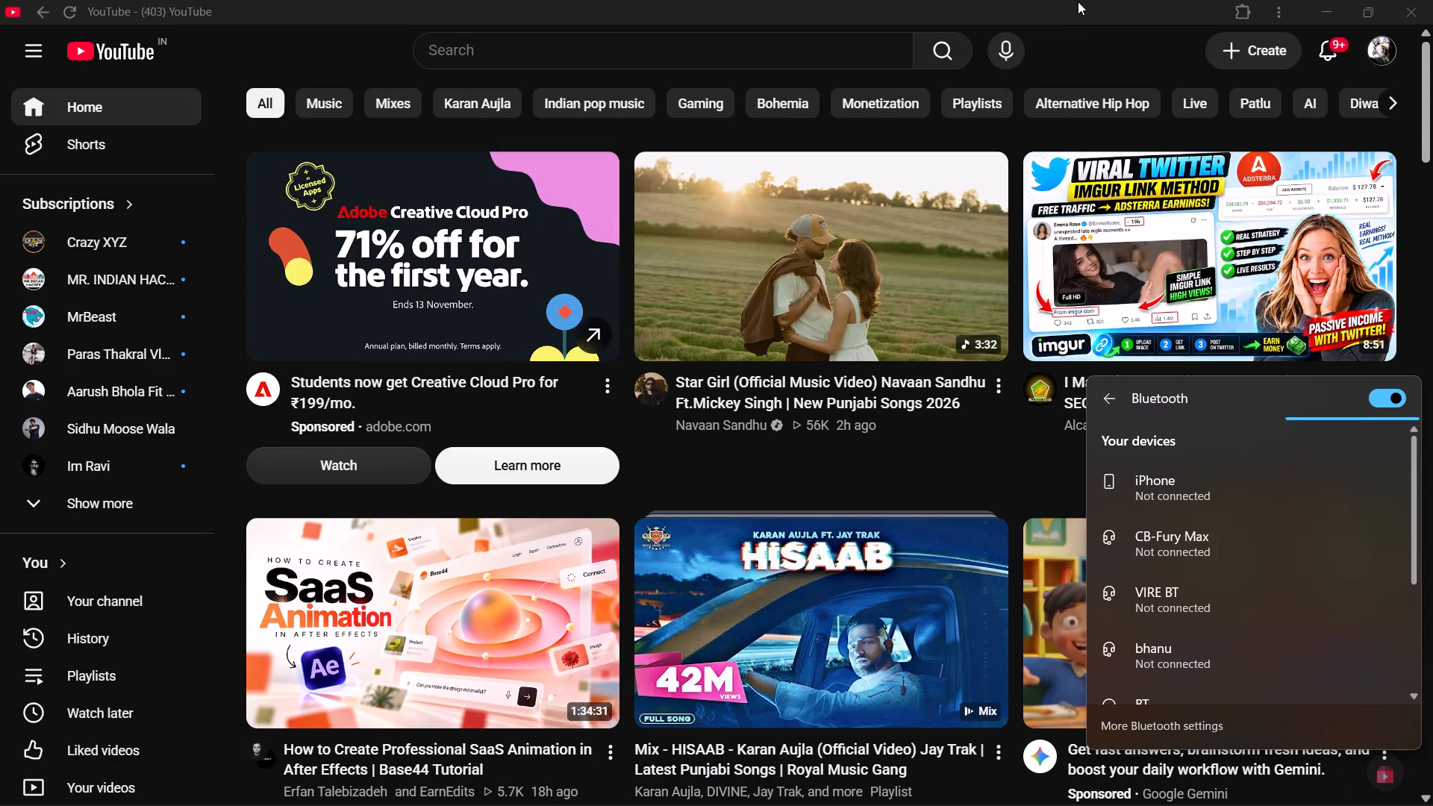
left_click(1199, 532)
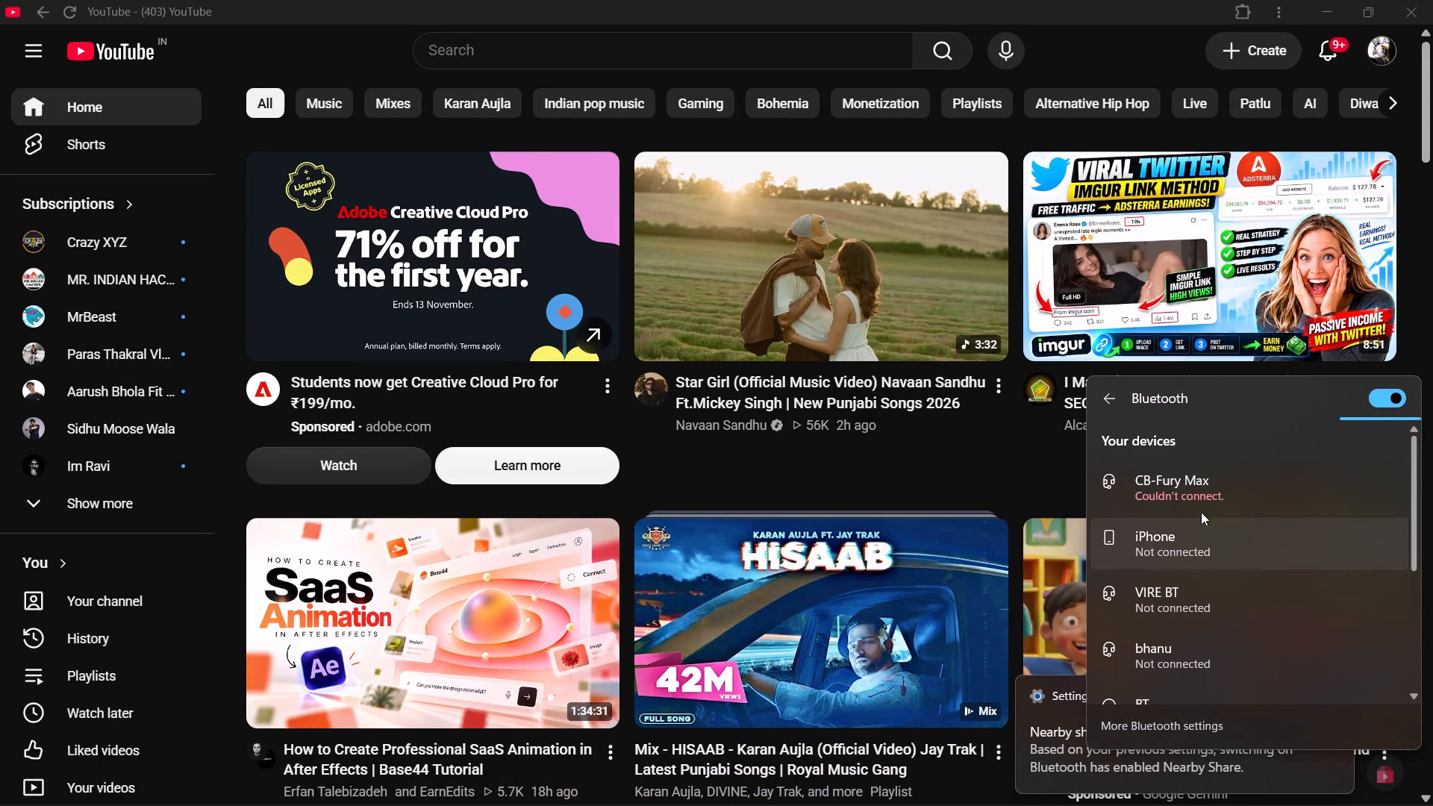
left_click(1201, 498)
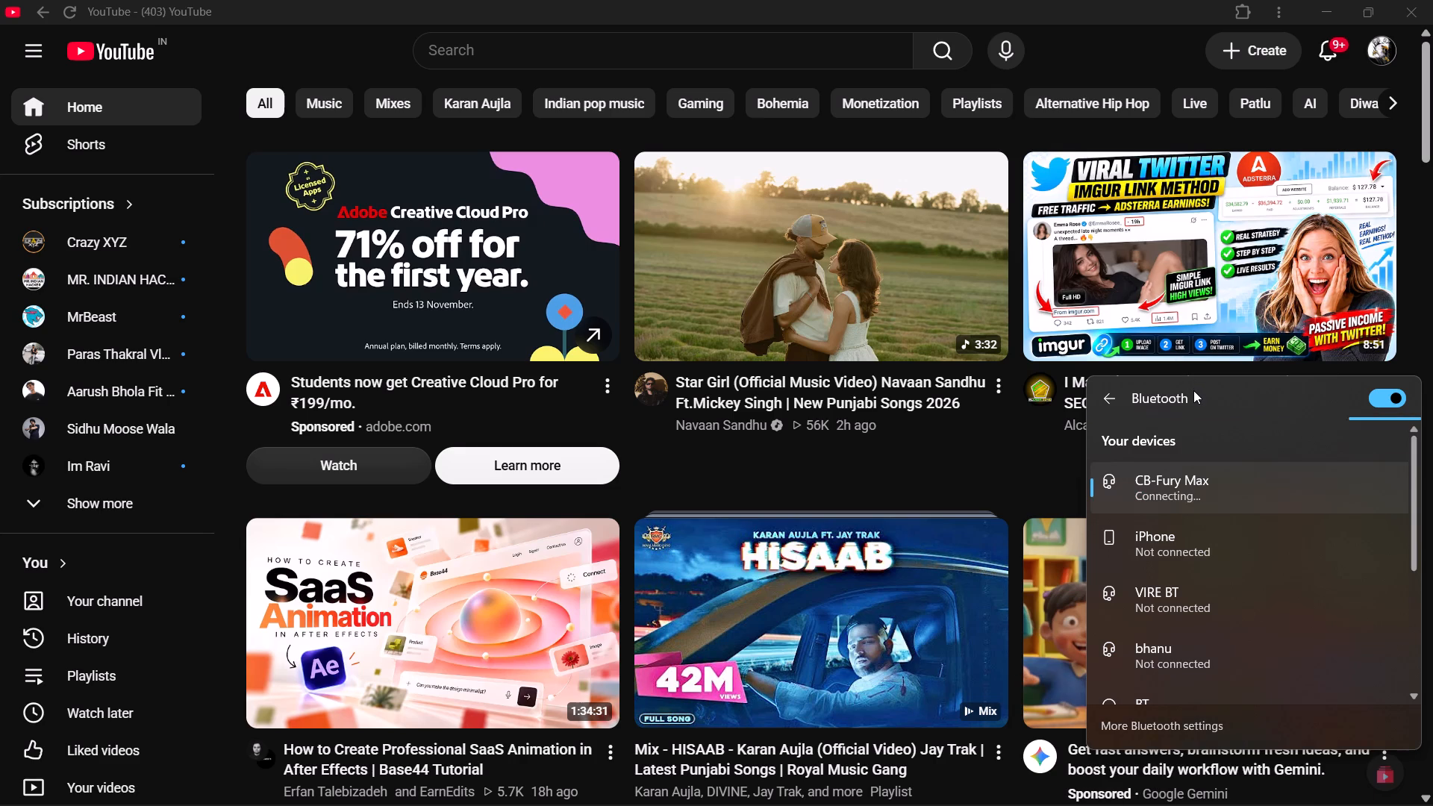
left_click(1101, 394)
Look through the recommended videos on the YouTube home feed.
scroll(988, 434, "down", 4)
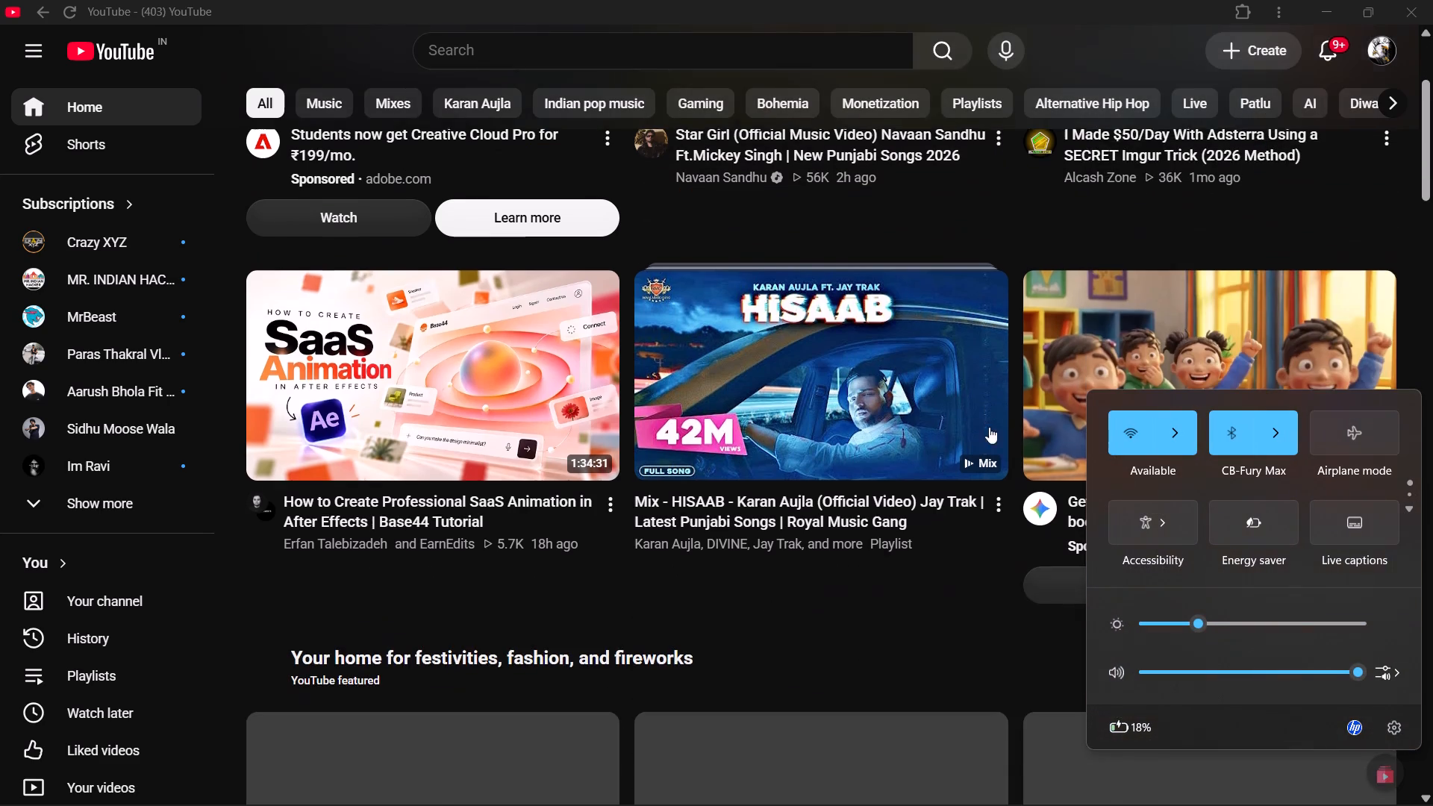
scroll(928, 436, "down", 5)
left_click(685, 314)
scroll(684, 327, "down", 10)
scroll(987, 384, "down", 4)
scroll(697, 417, "down", 2)
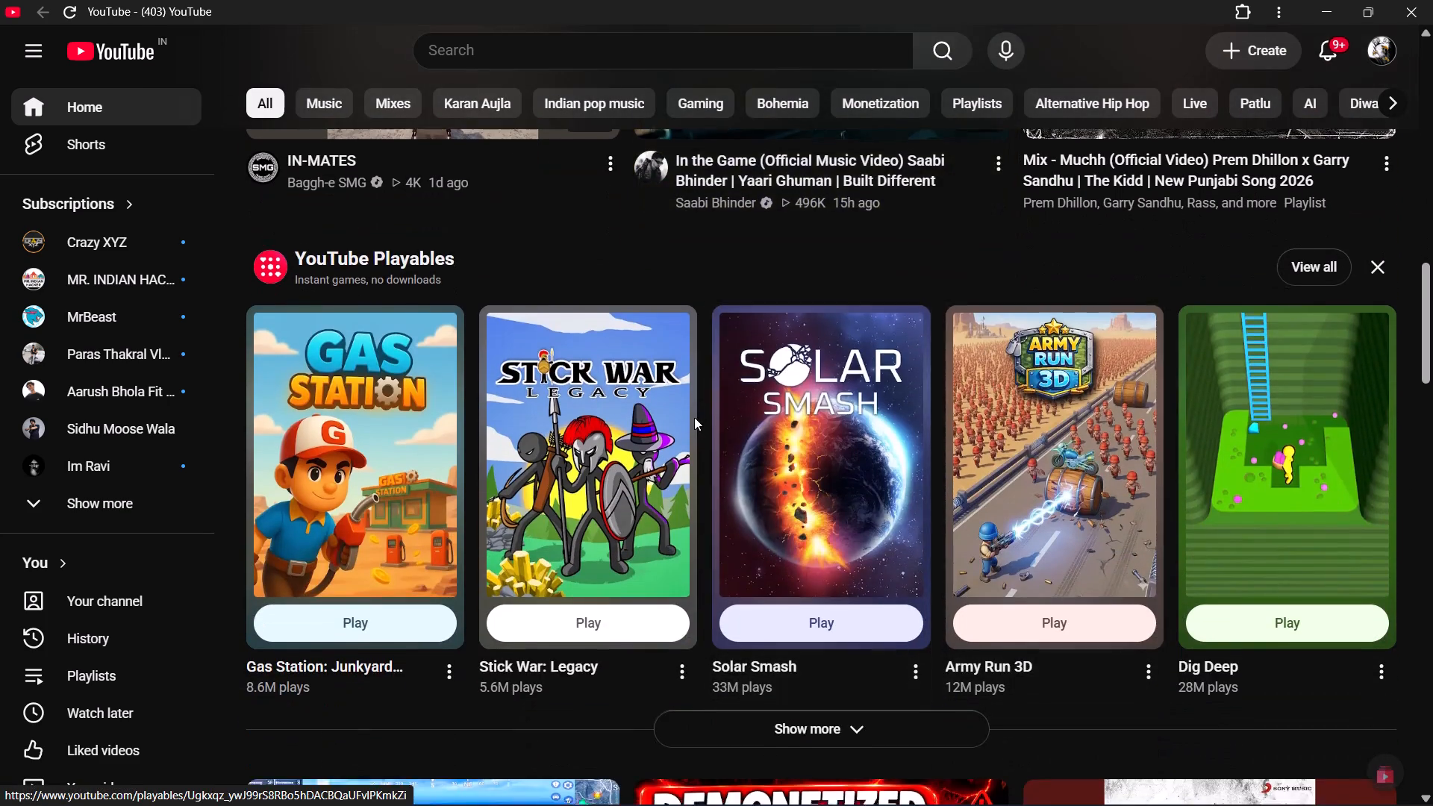
scroll(694, 417, "down", 17)
scroll(691, 417, "down", 4)
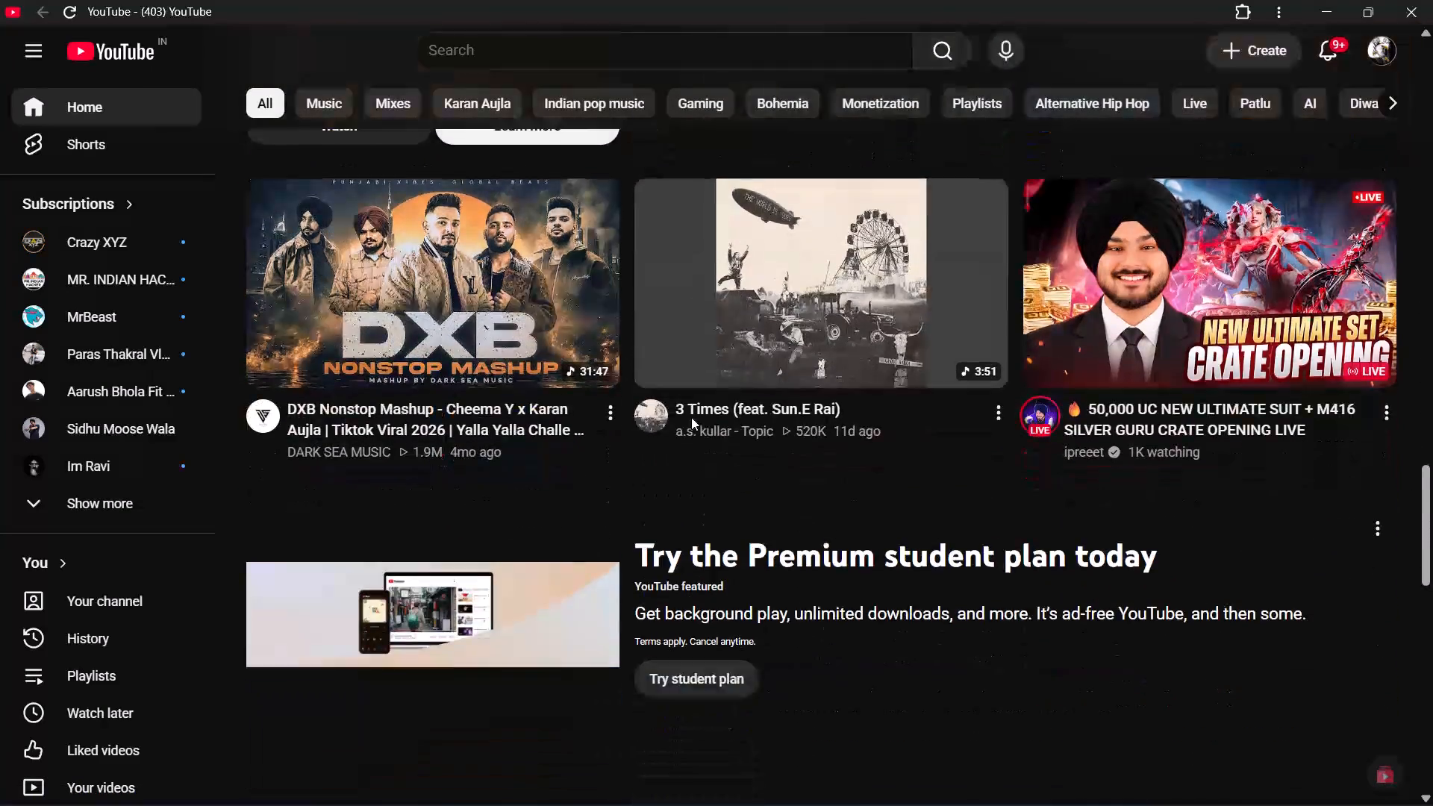
scroll(691, 417, "down", 7)
scroll(691, 417, "up", 10)
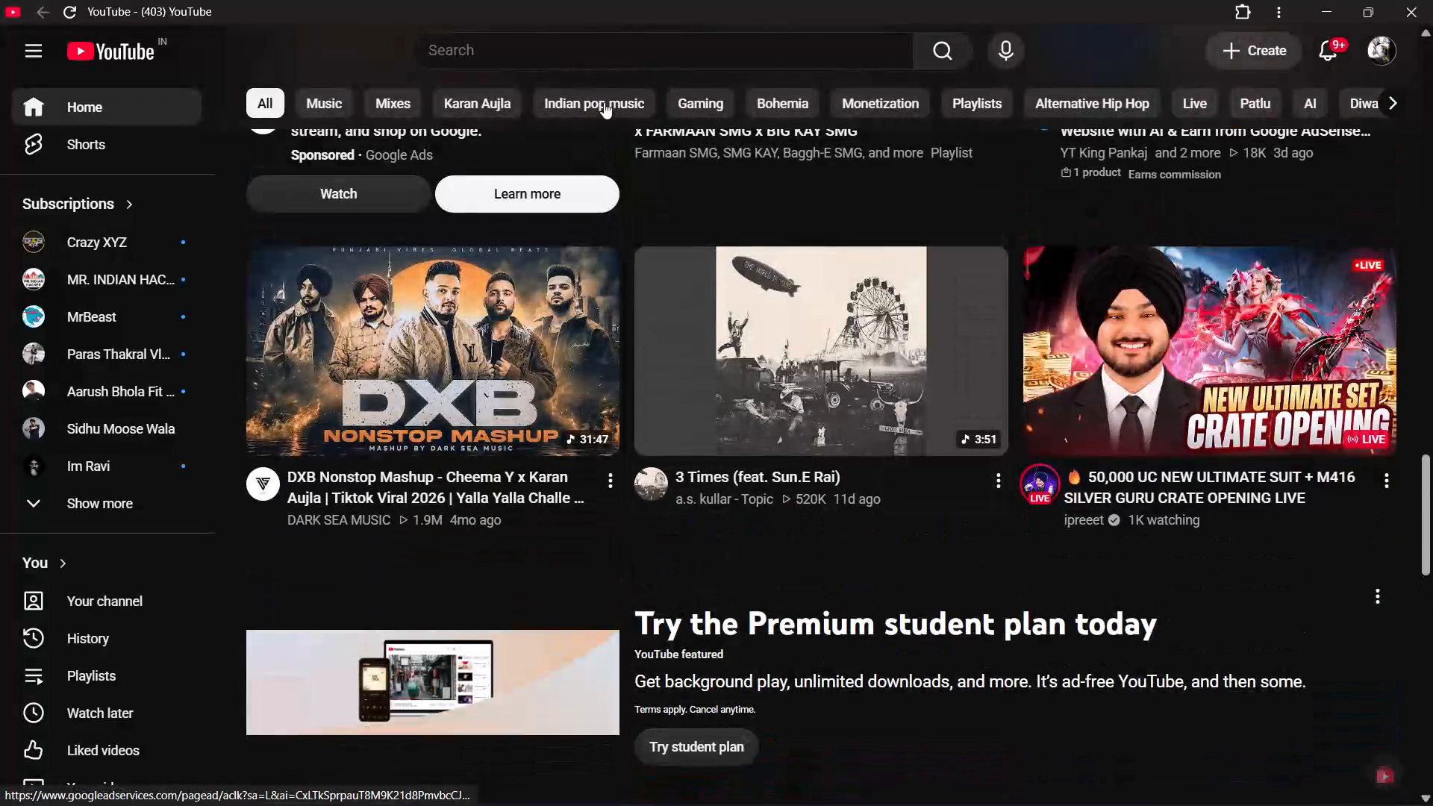
Search YouTube for prem dhillon using the suggested artist entry.
left_click(603, 51)
key("p")
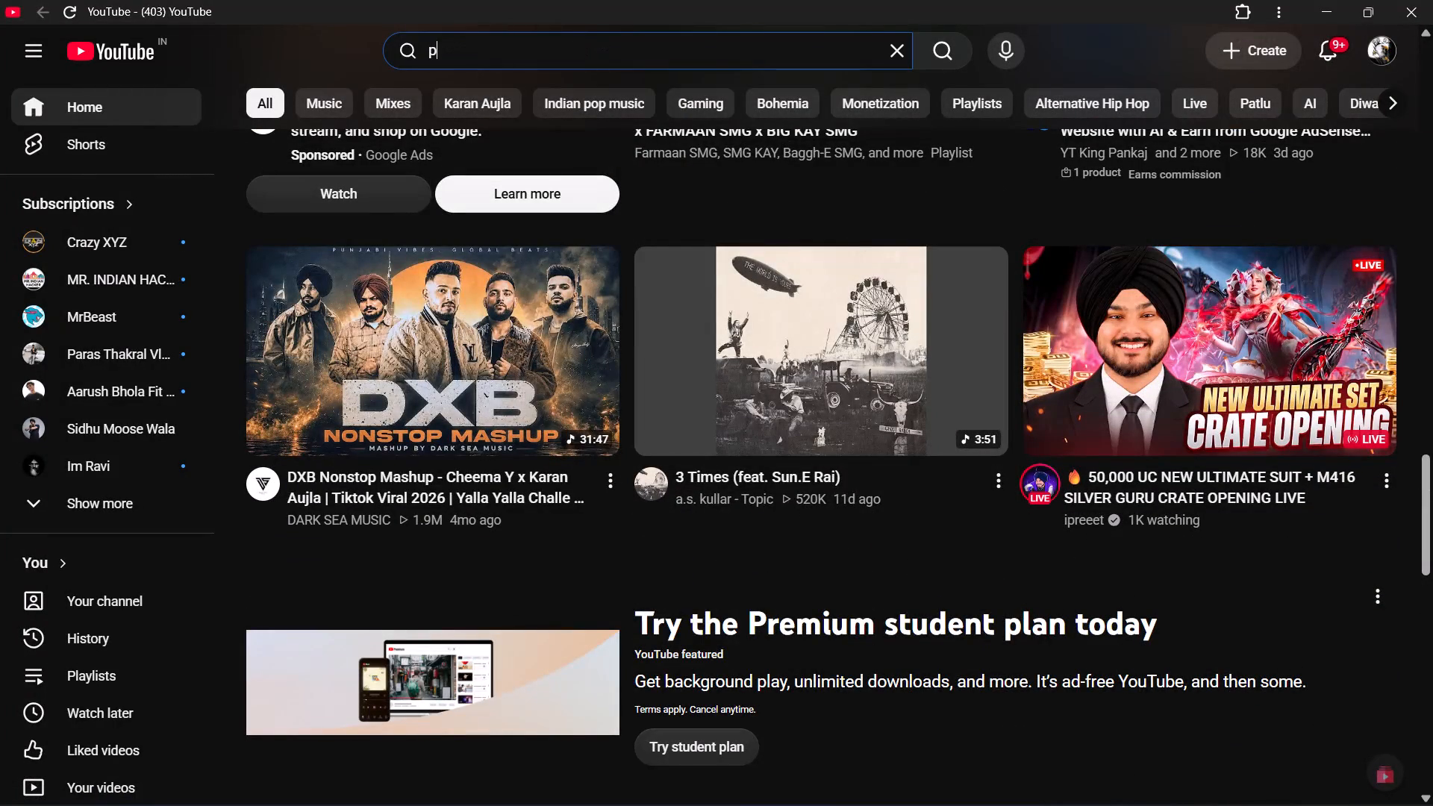
type("re")
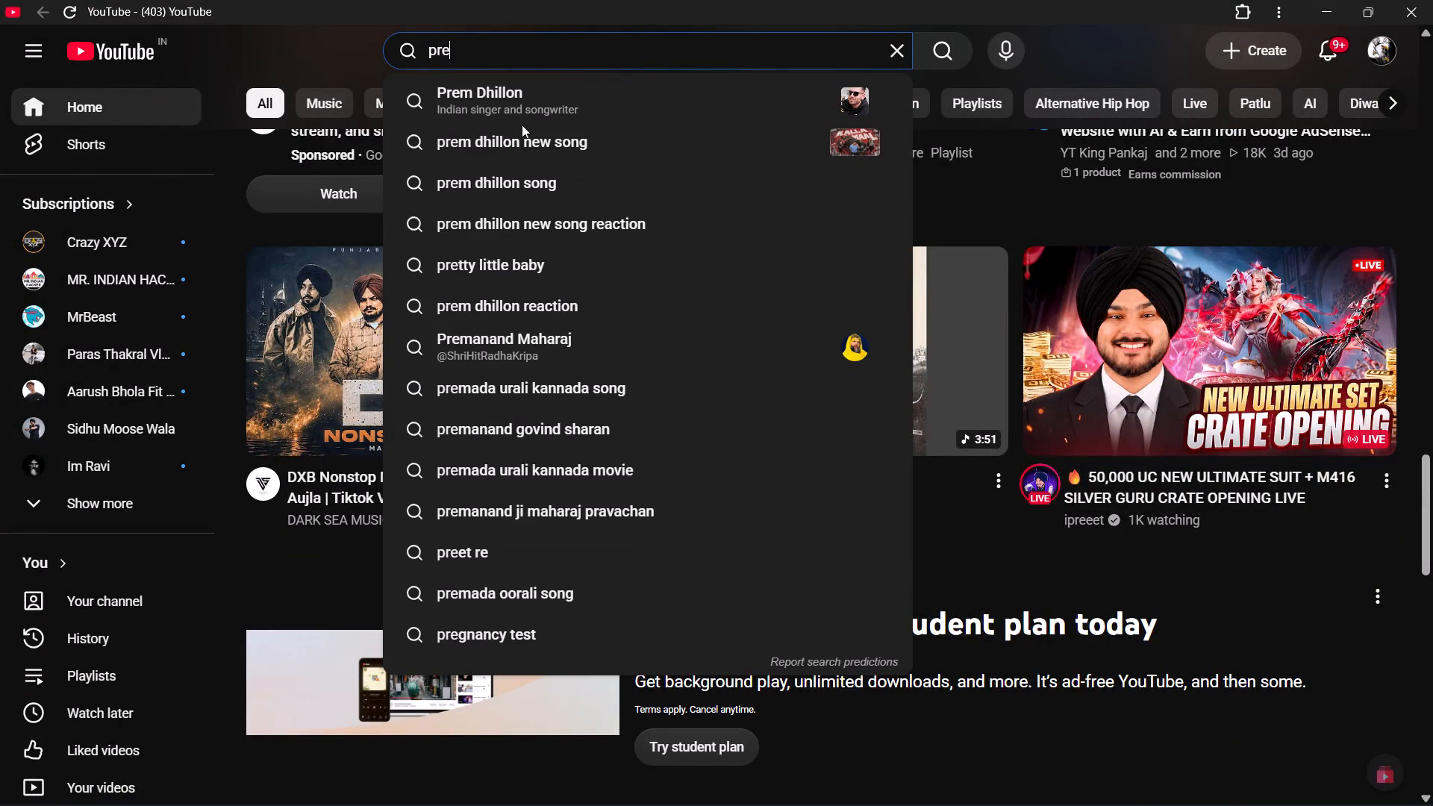
left_click(533, 103)
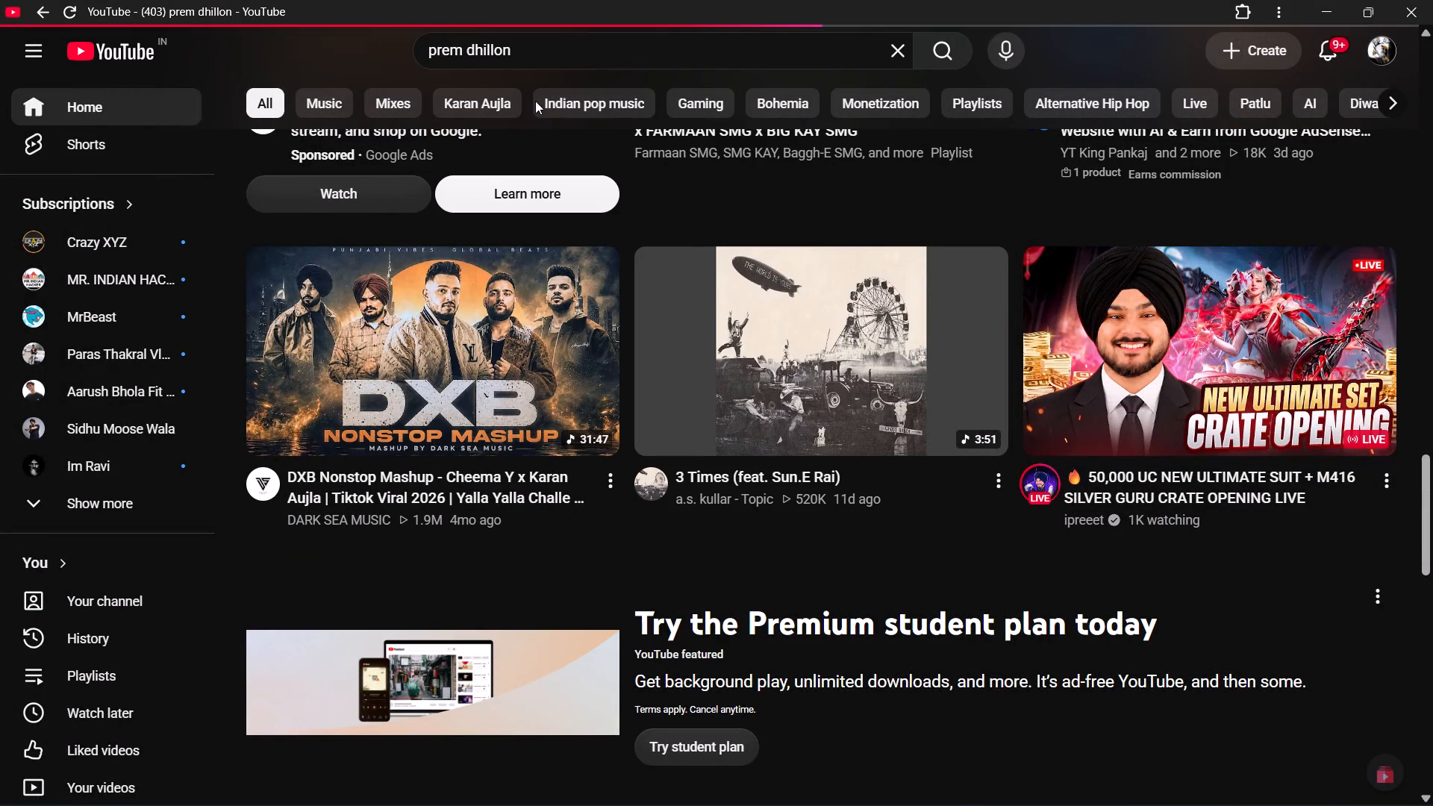
Open the SHADY AF (official Video) by Jass Goraya and Prem Dhillon from the search results.
scroll(604, 305, "down", 12)
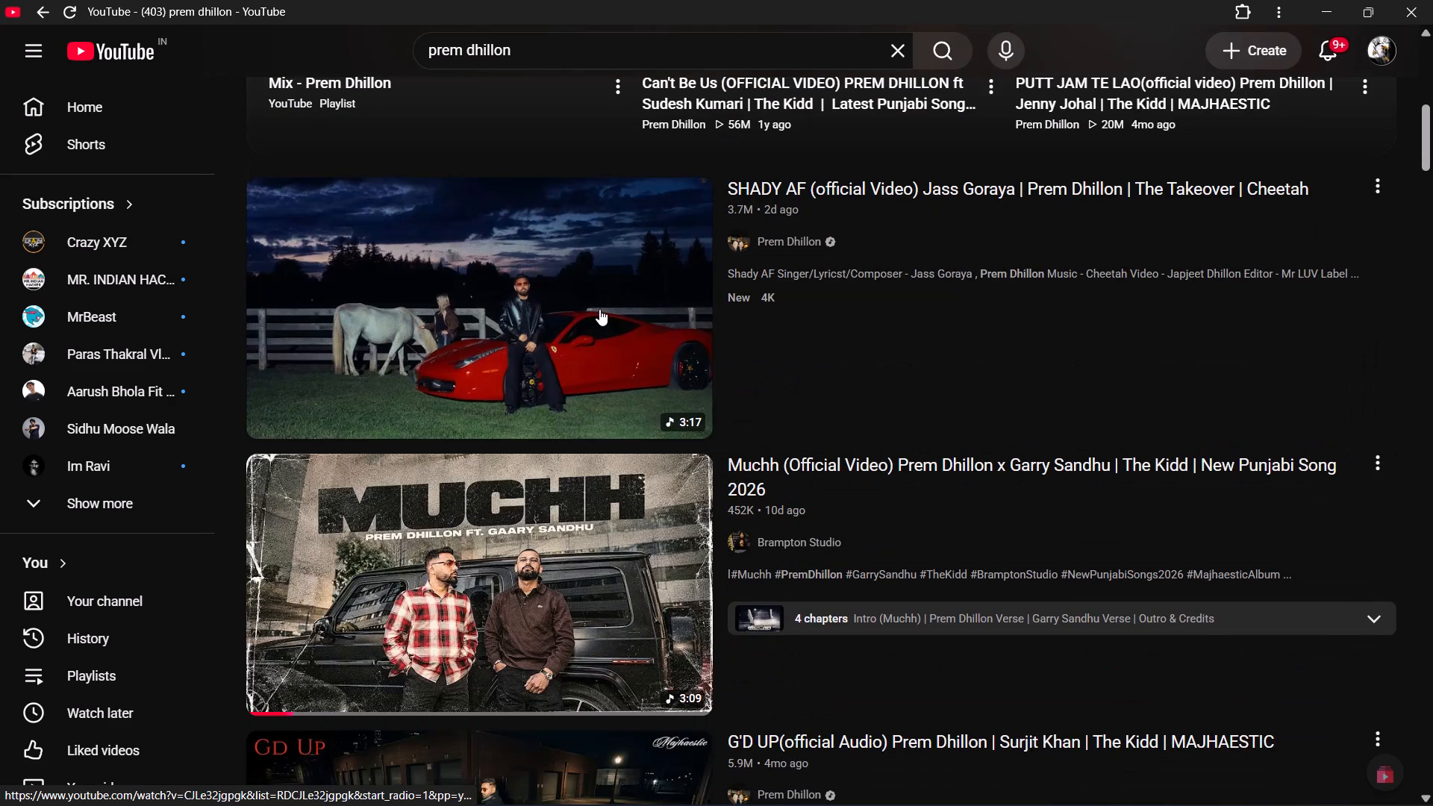
left_click(585, 305)
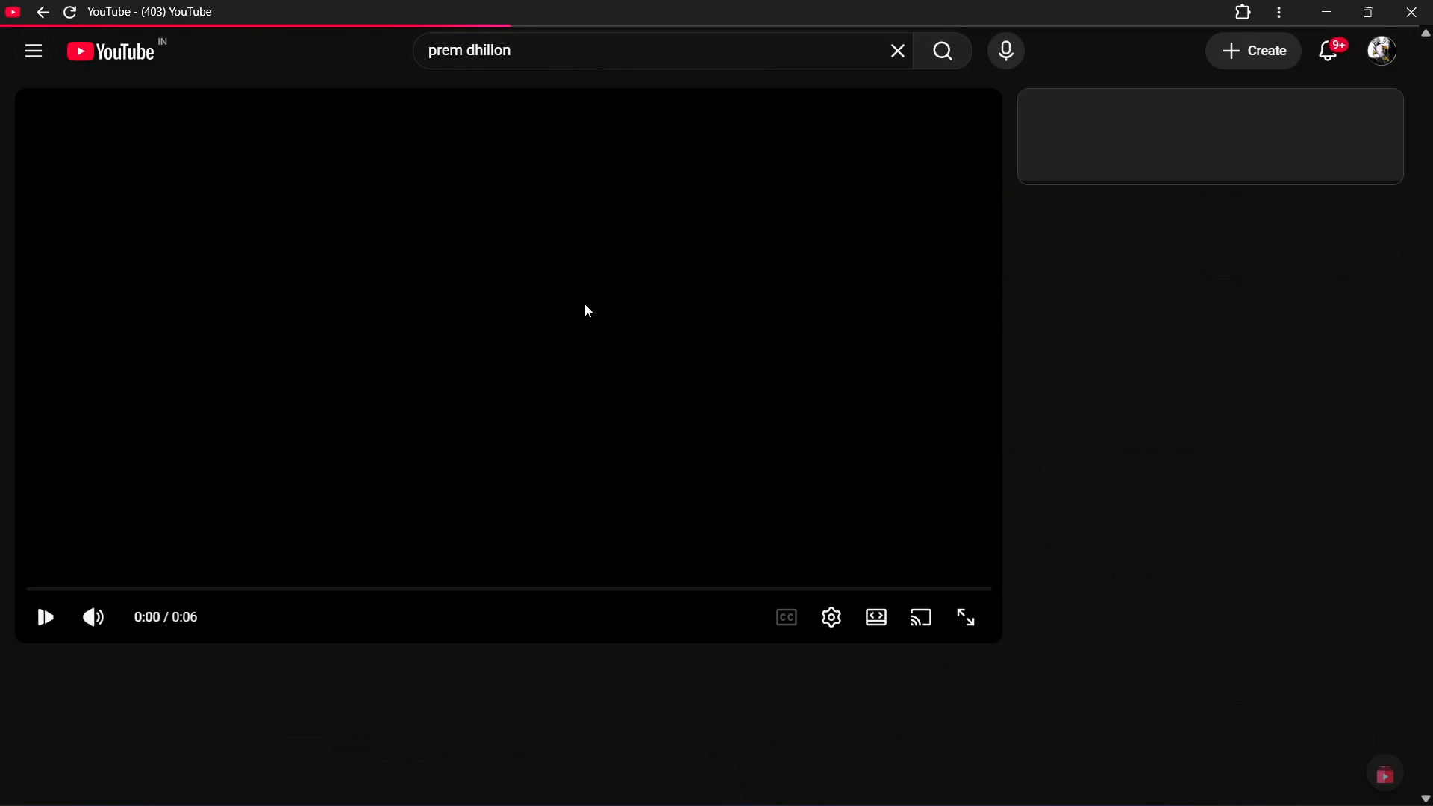
Launch the Brave browser.
scroll(660, 553, "down", 2)
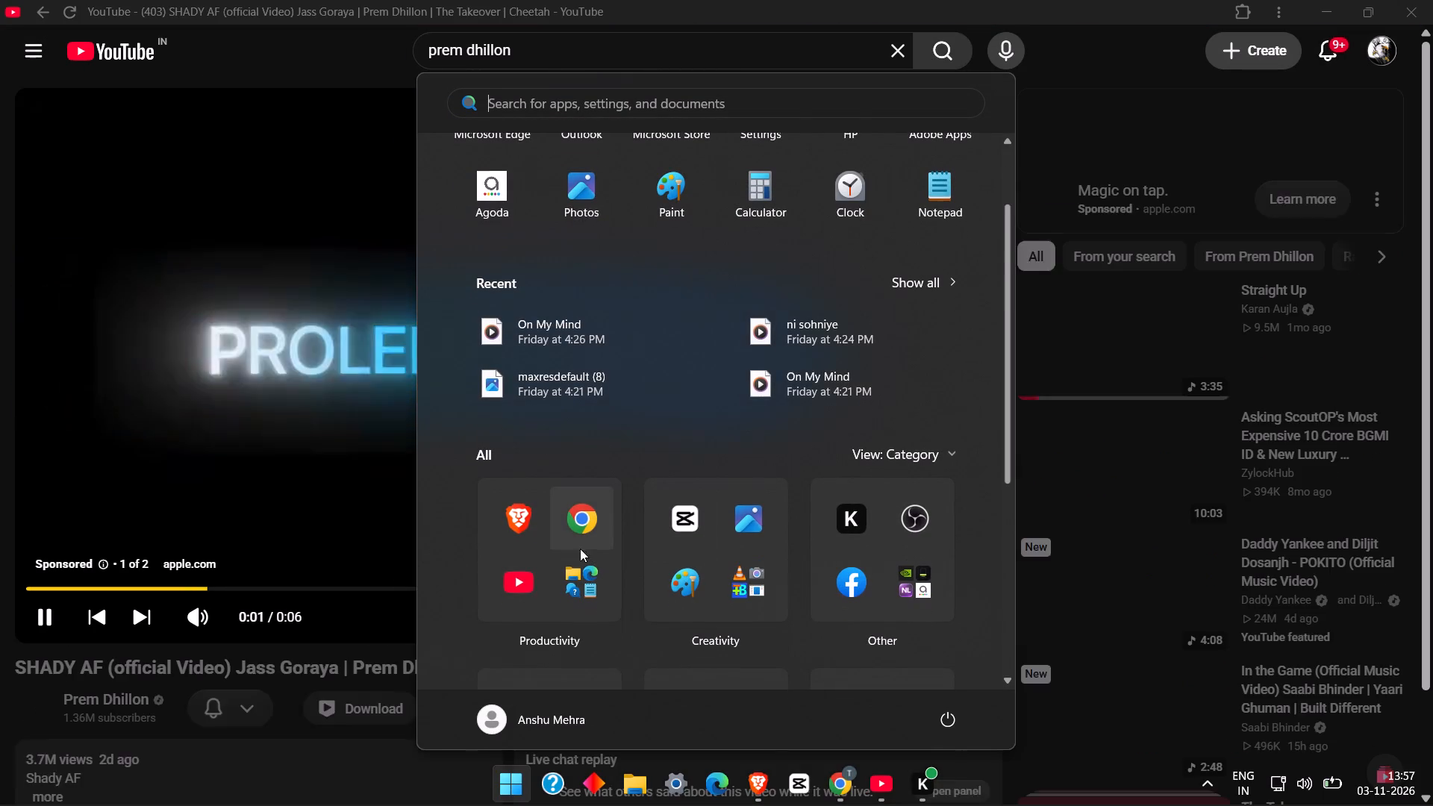
left_click(527, 526)
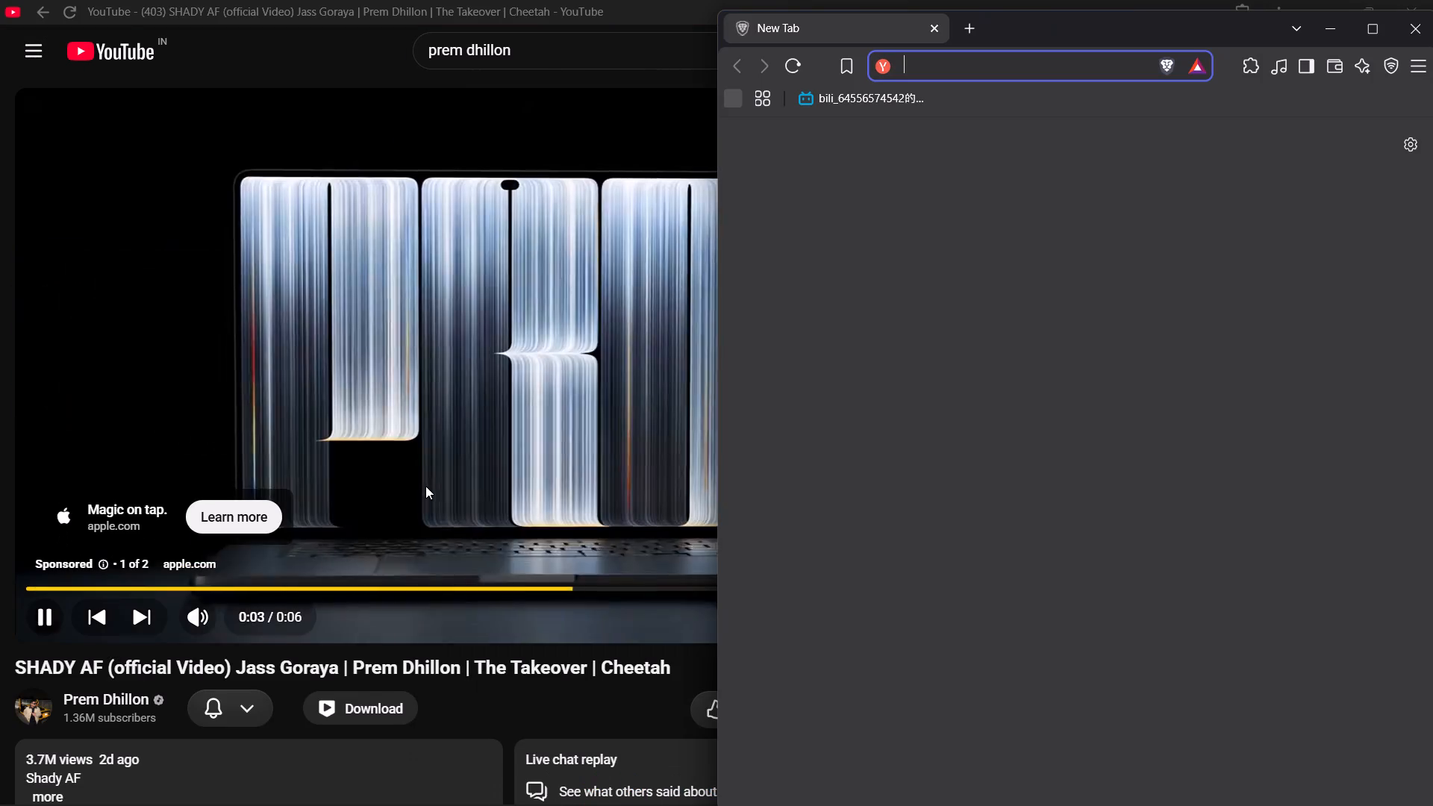
Return to the YouTube window and mute the player during the ads before the SHADY AF video.
left_click(216, 609)
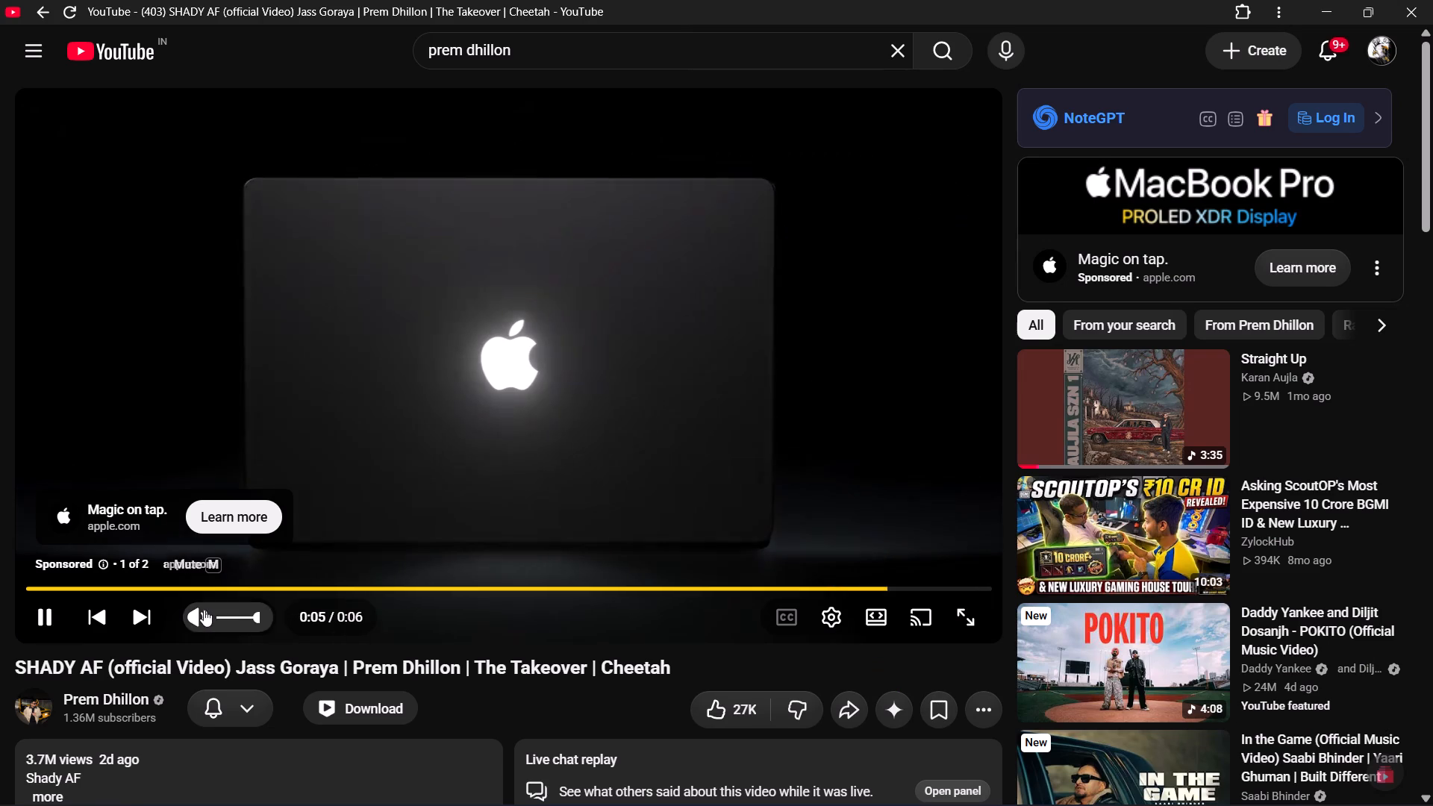
left_click(204, 610)
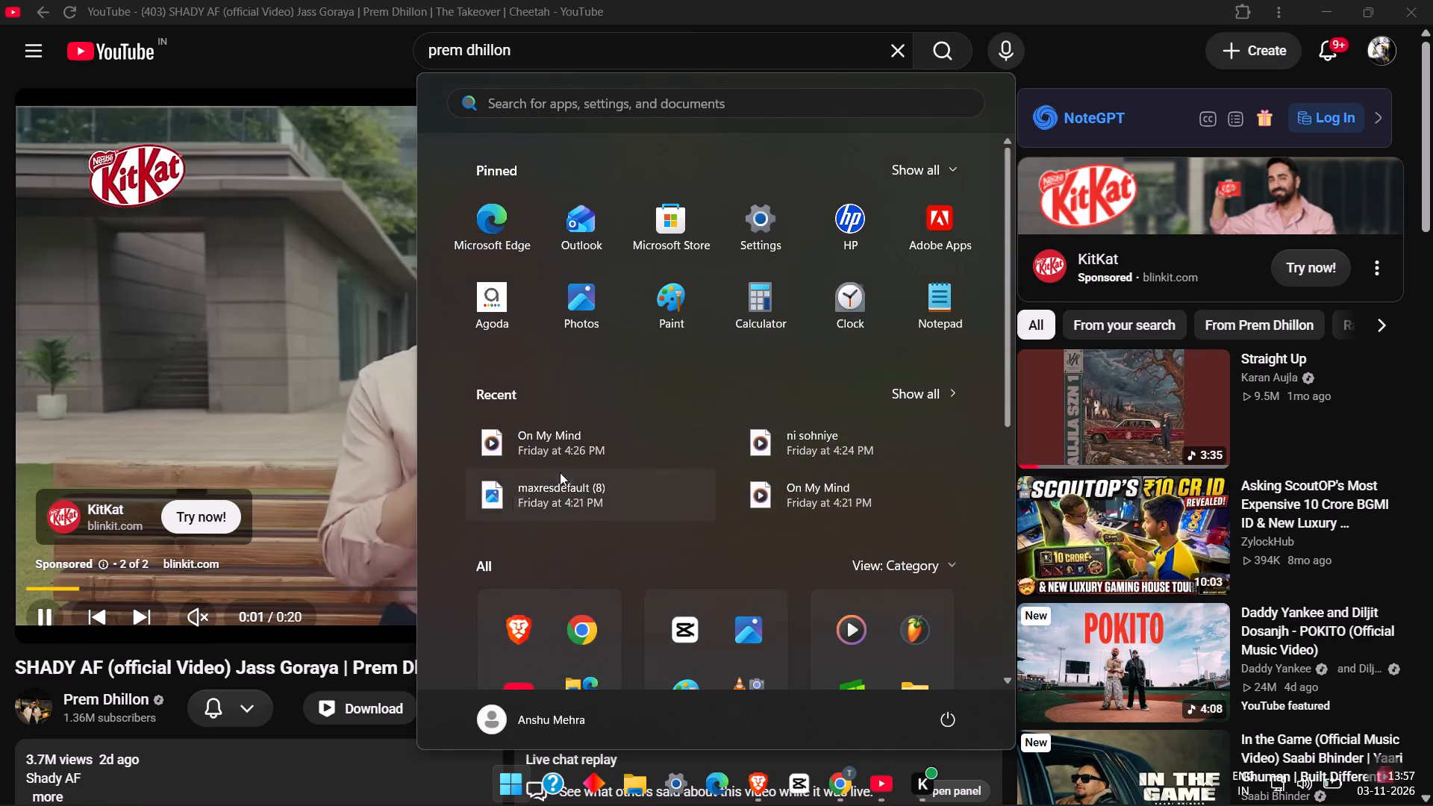
Launch CapCut from the installed apps.
scroll(563, 472, "down", 5)
left_click(681, 346)
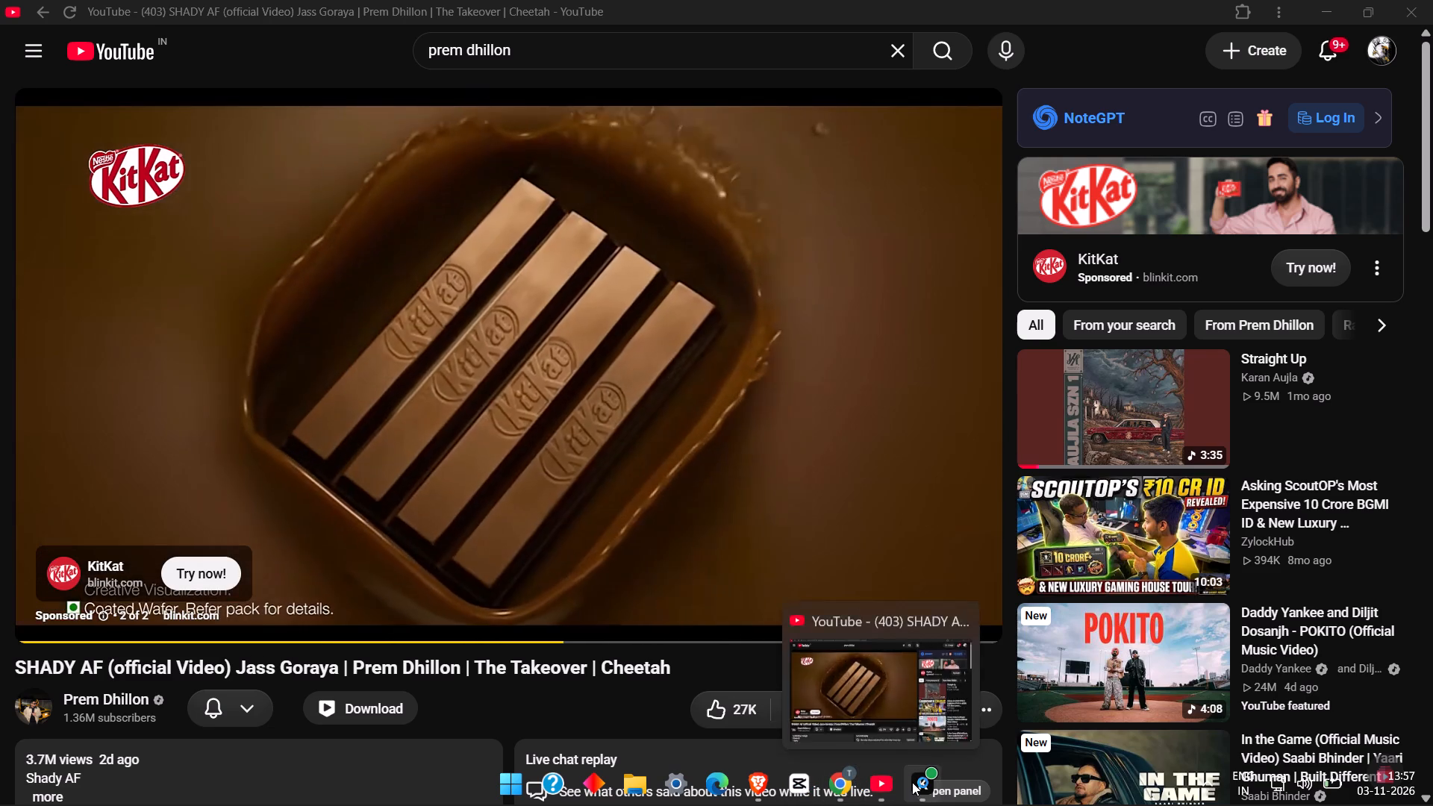
Move the K app's icon ahead of Brave among the running apps on the taskbar.
left_click_drag(912, 781, 755, 768)
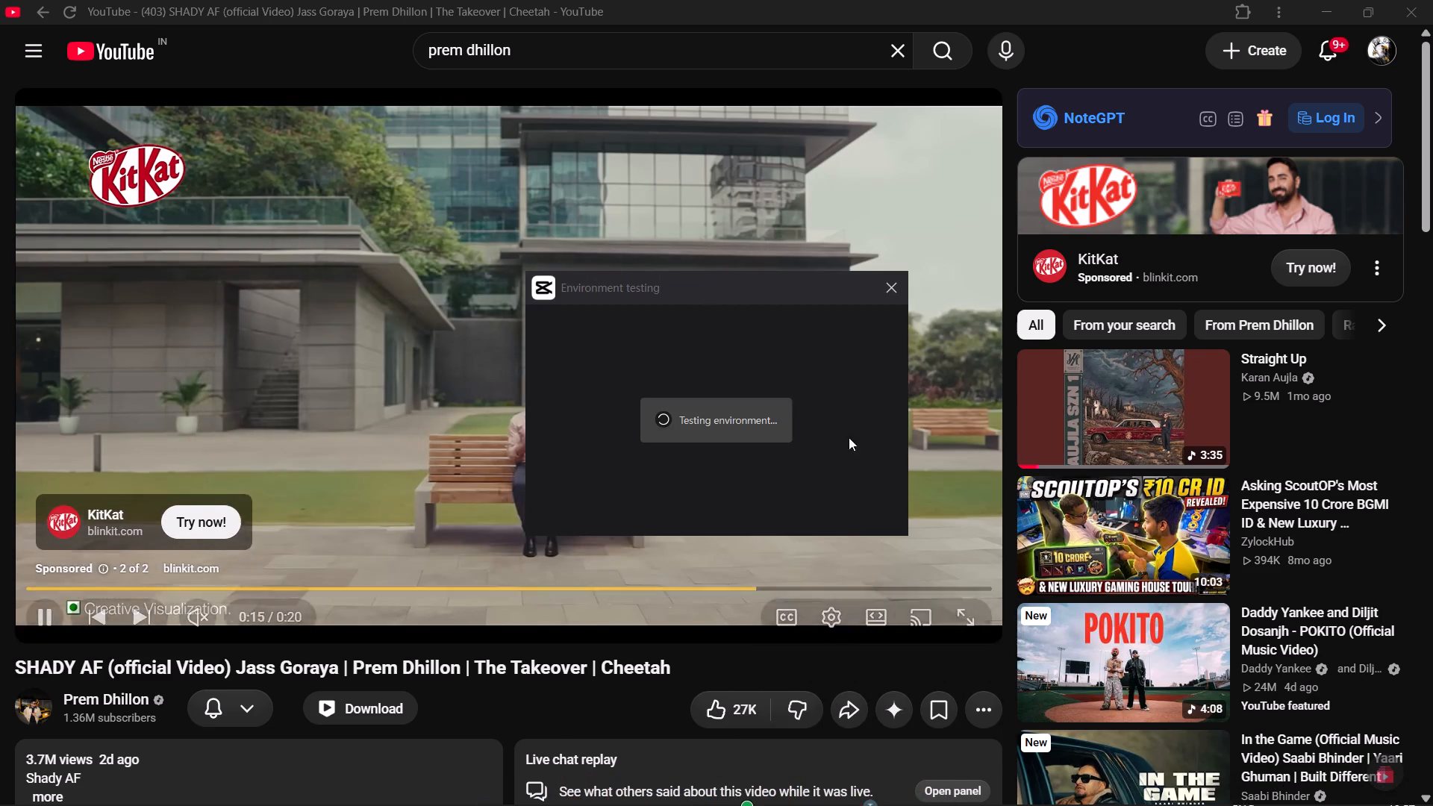
Close CapCut's Environment testing window and return to the YouTube video page.
left_click(894, 292)
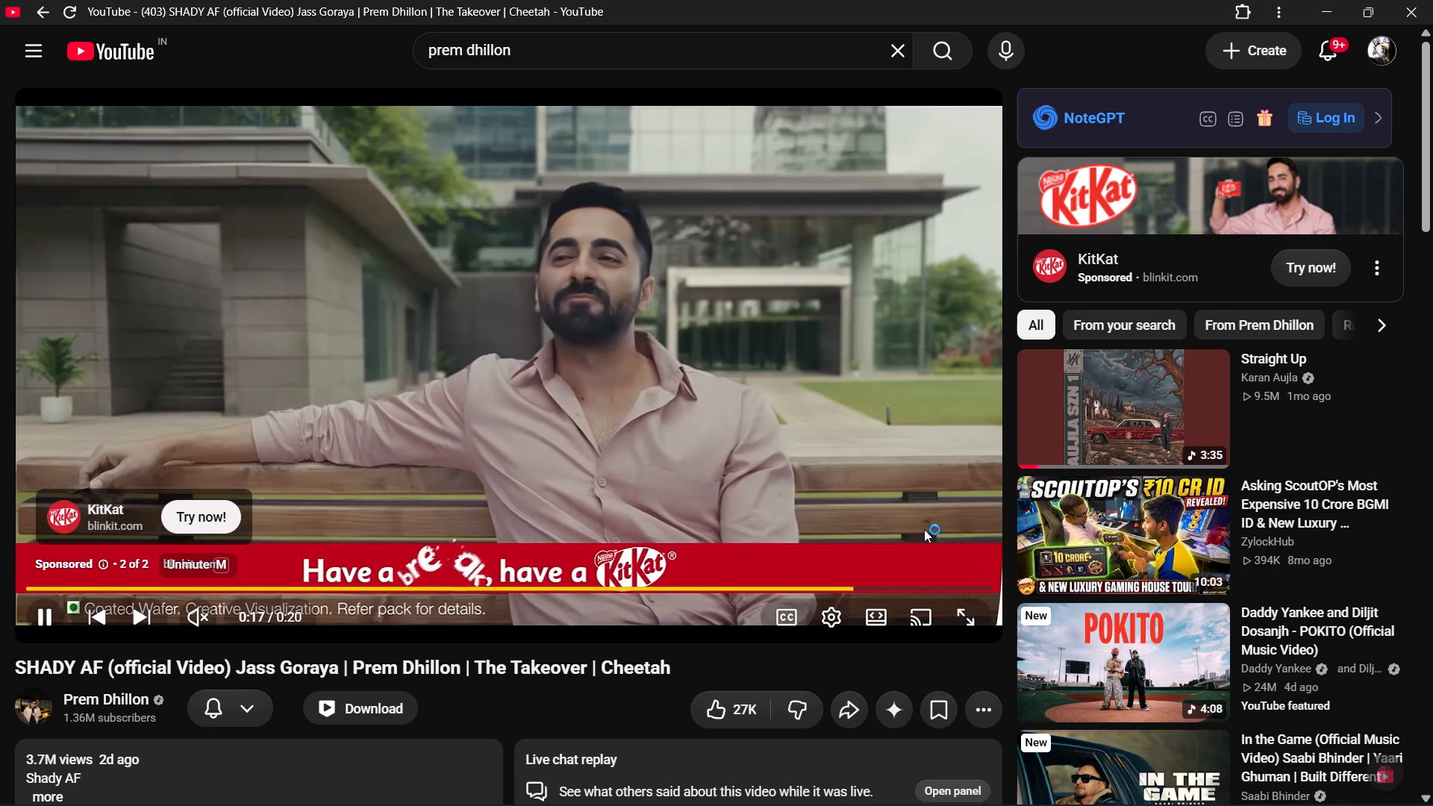
scroll(924, 529, "down", 5)
scroll(949, 718, "up", 4)
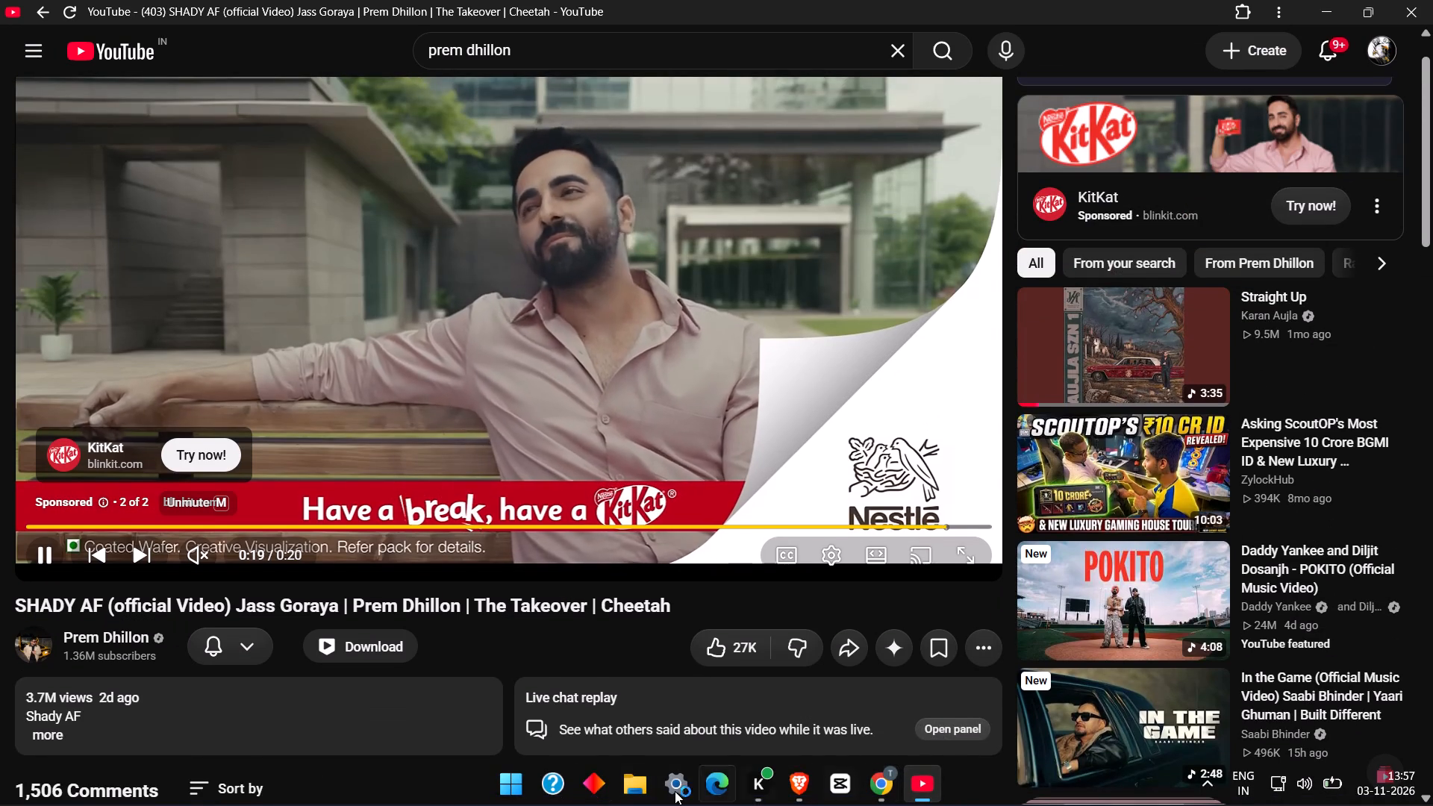
Launch FL Studio from the Entertainment category of the installed apps.
scroll(549, 509, "down", 1)
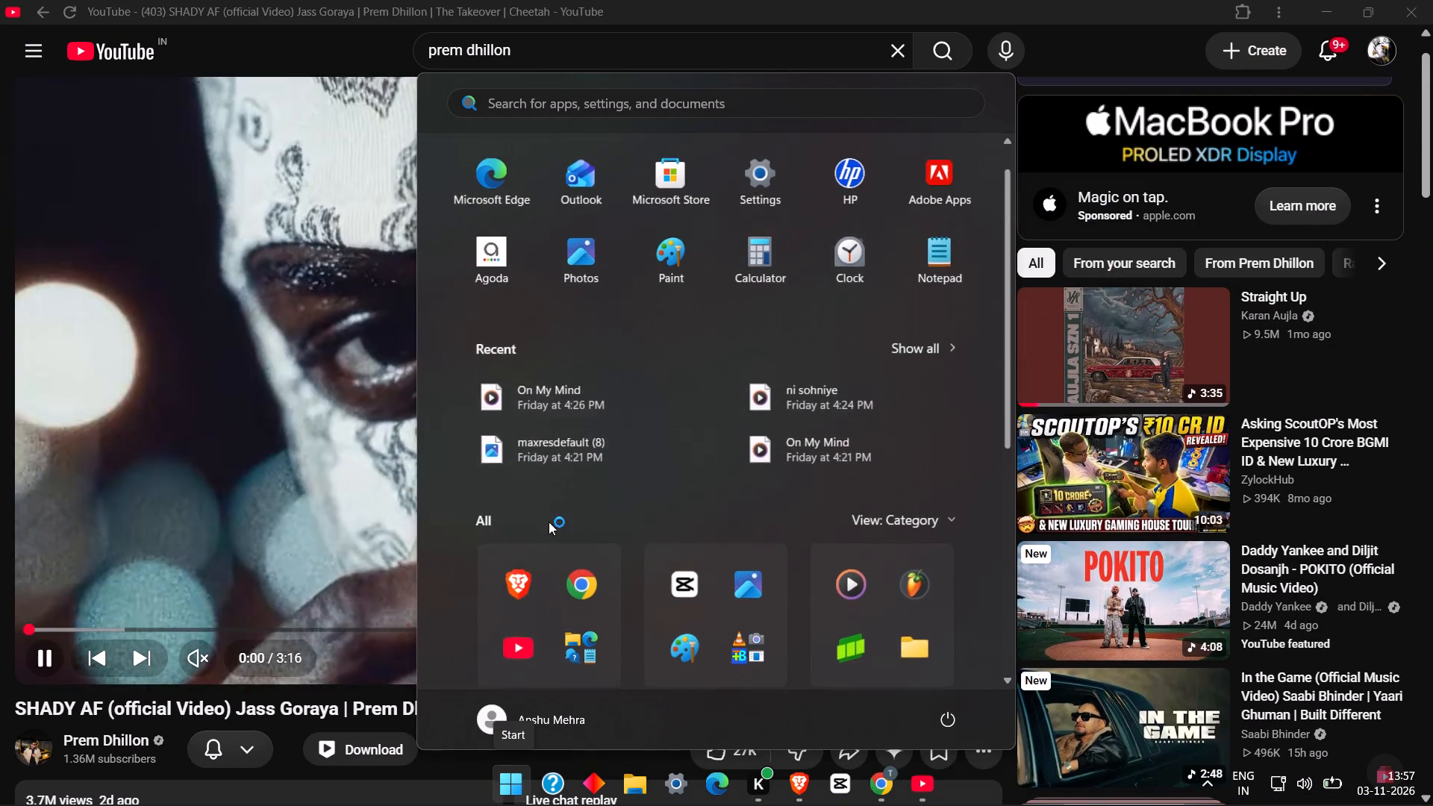
scroll(805, 604, "down", 2)
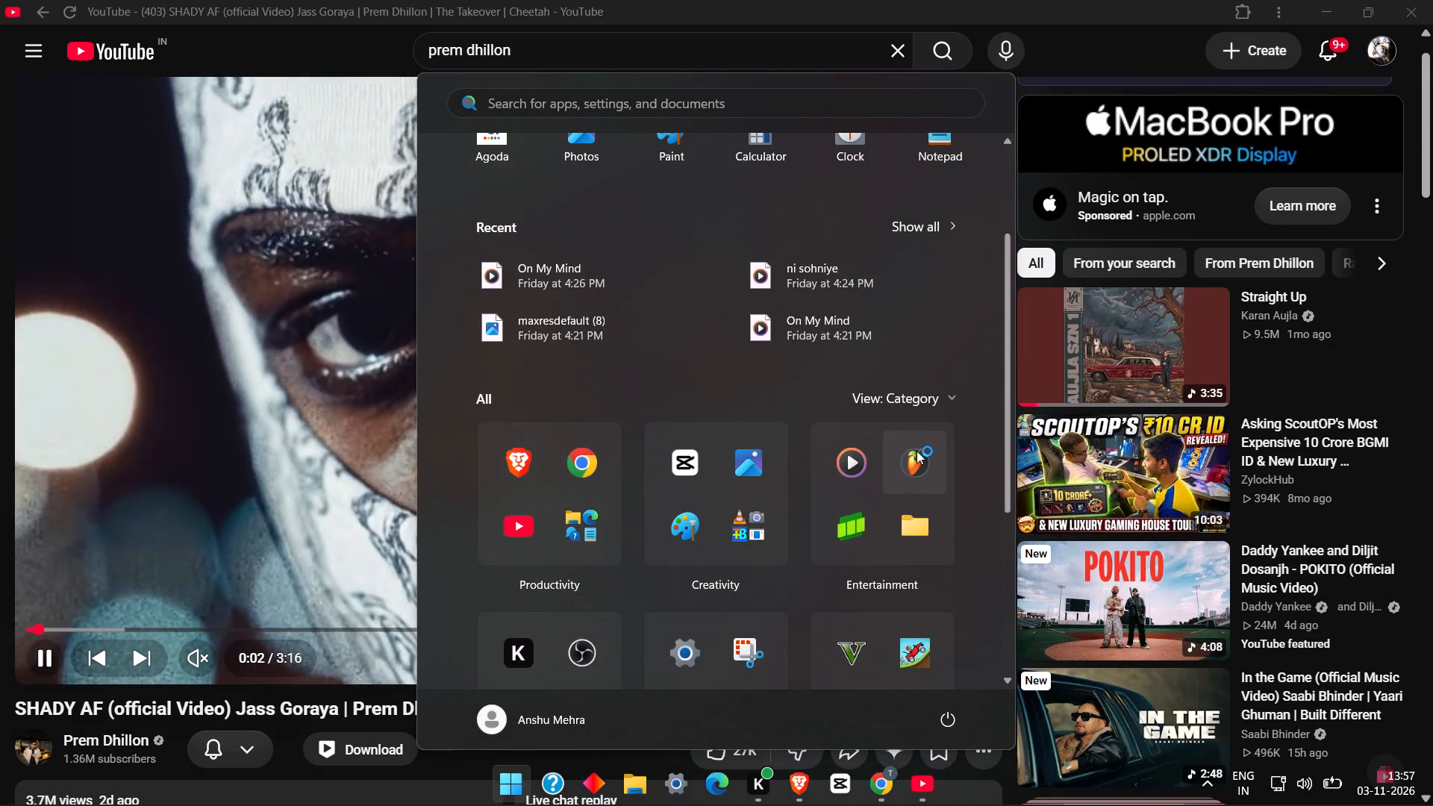
left_click(917, 451)
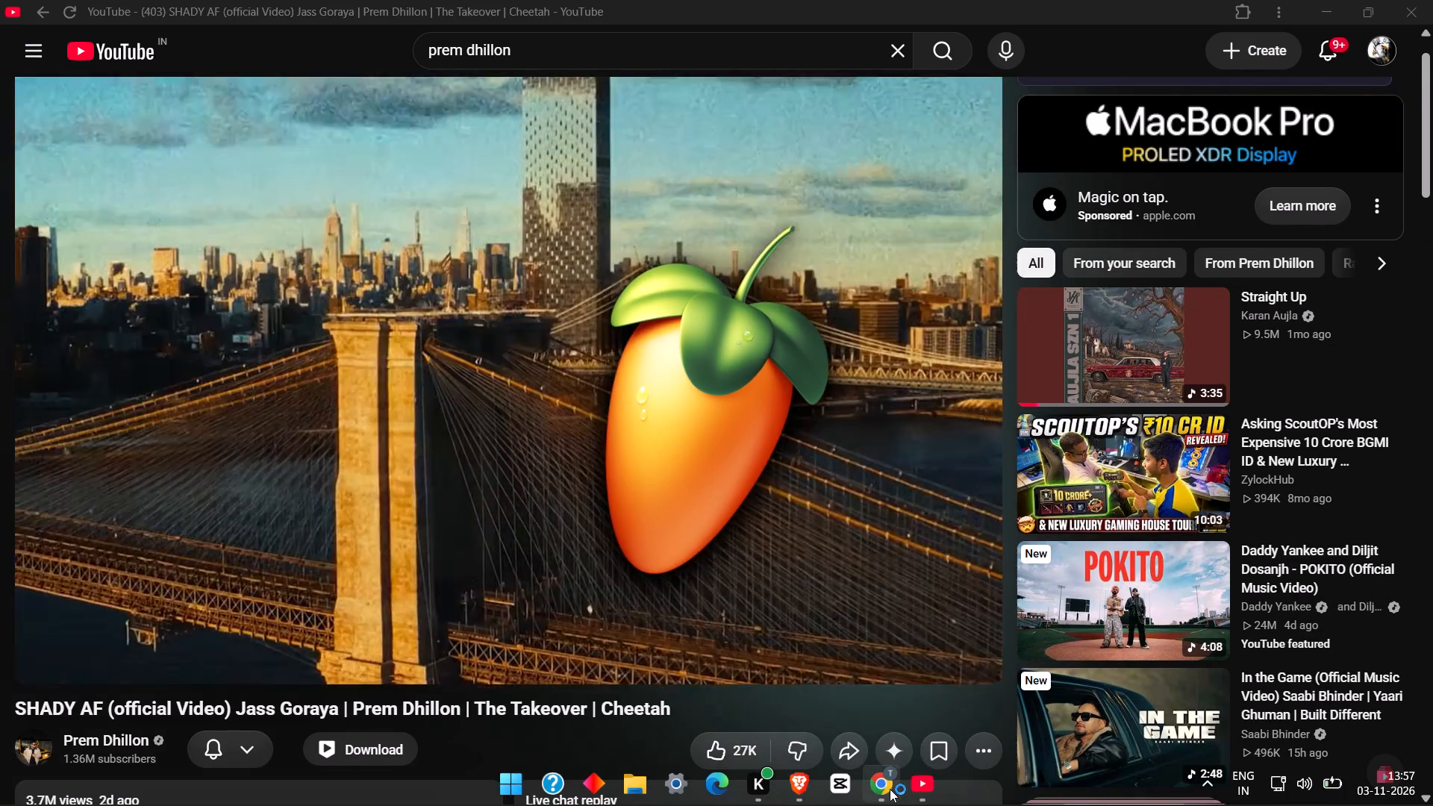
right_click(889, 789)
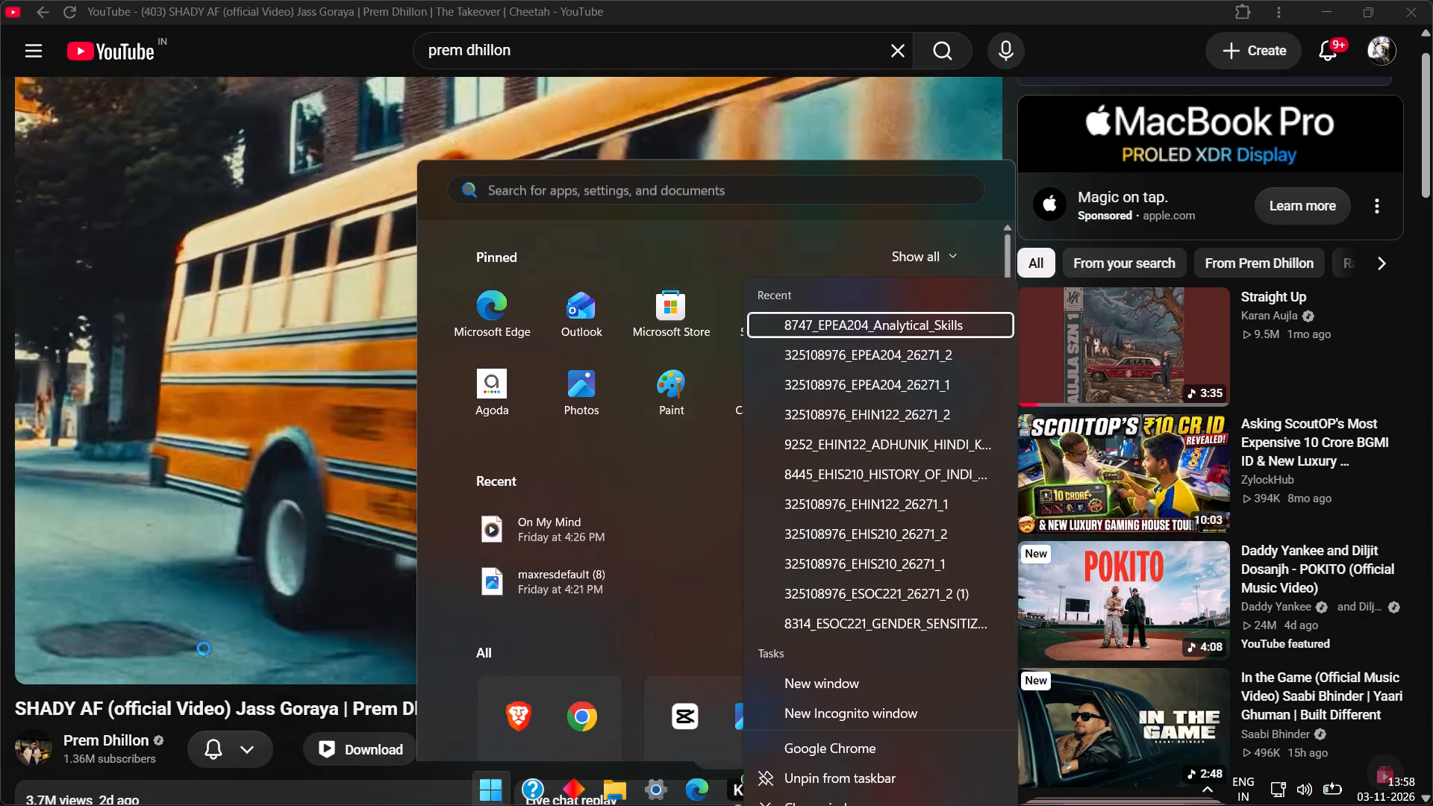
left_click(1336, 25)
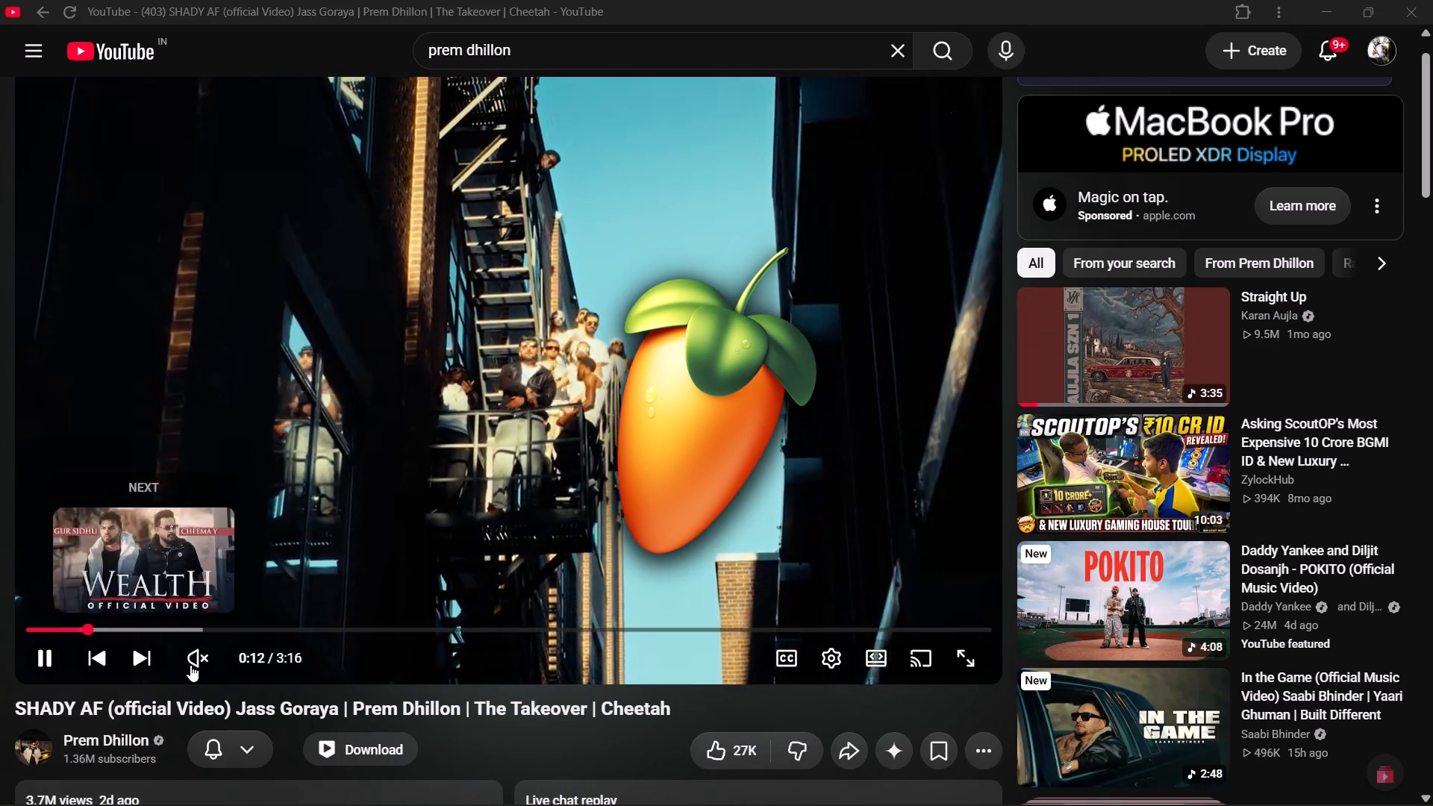
Unmute the SHADY AF video in the YouTube player.
left_click(190, 665)
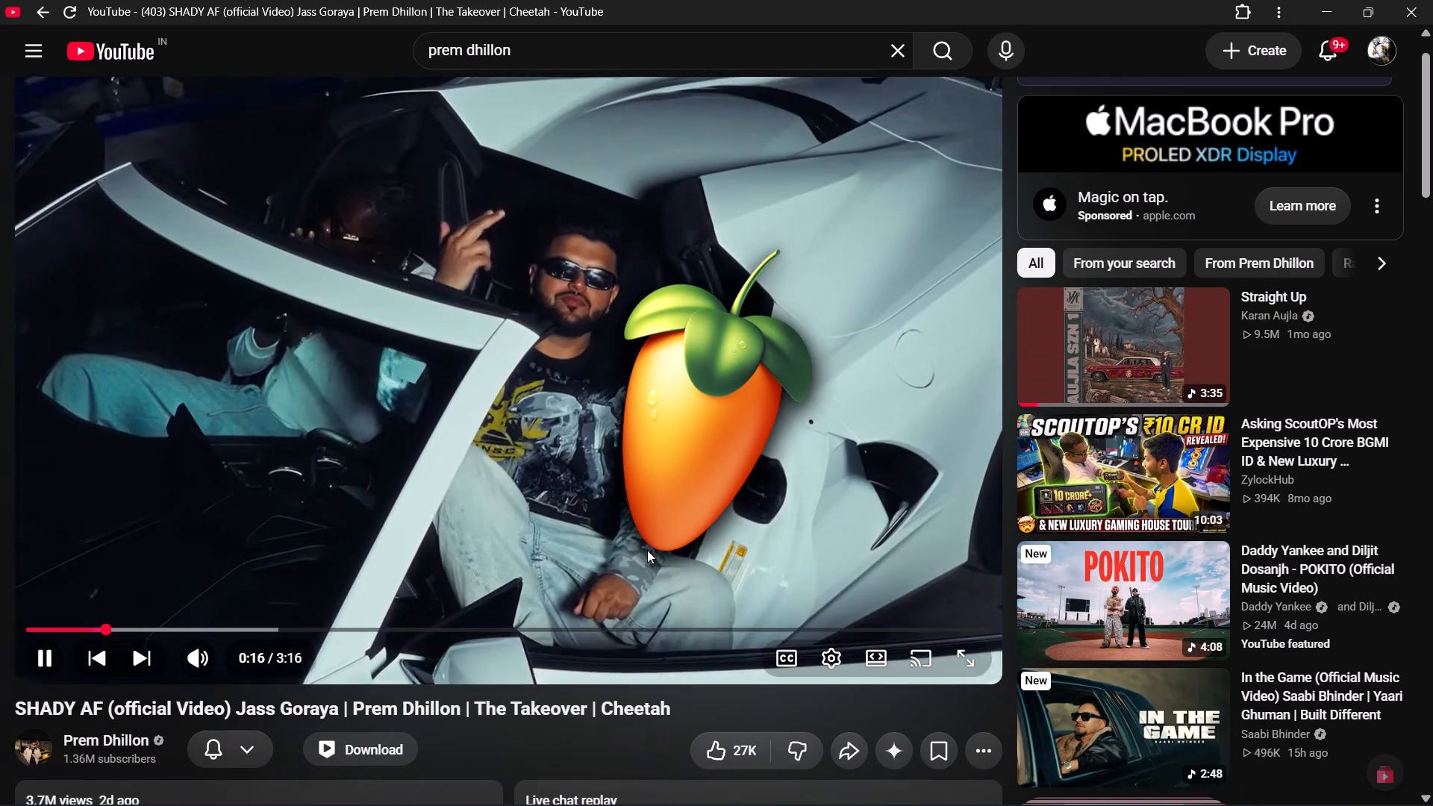
Download the SHADY AF video's audio as a 320Kbps MP3 with the Addoncrop YouTube Downloader.
scroll(661, 541, "up", 1)
scroll(661, 541, "down", 1)
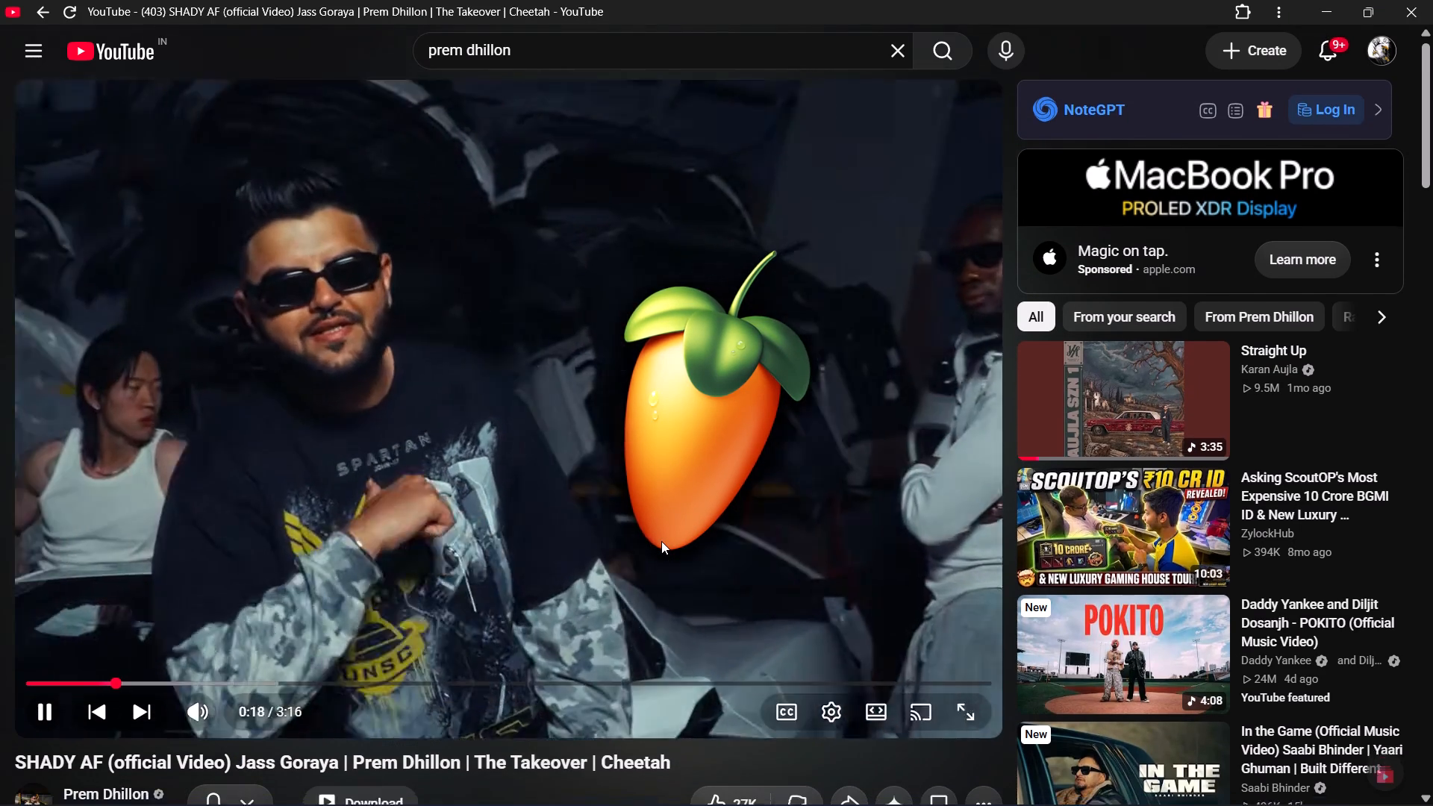
left_click(330, 743)
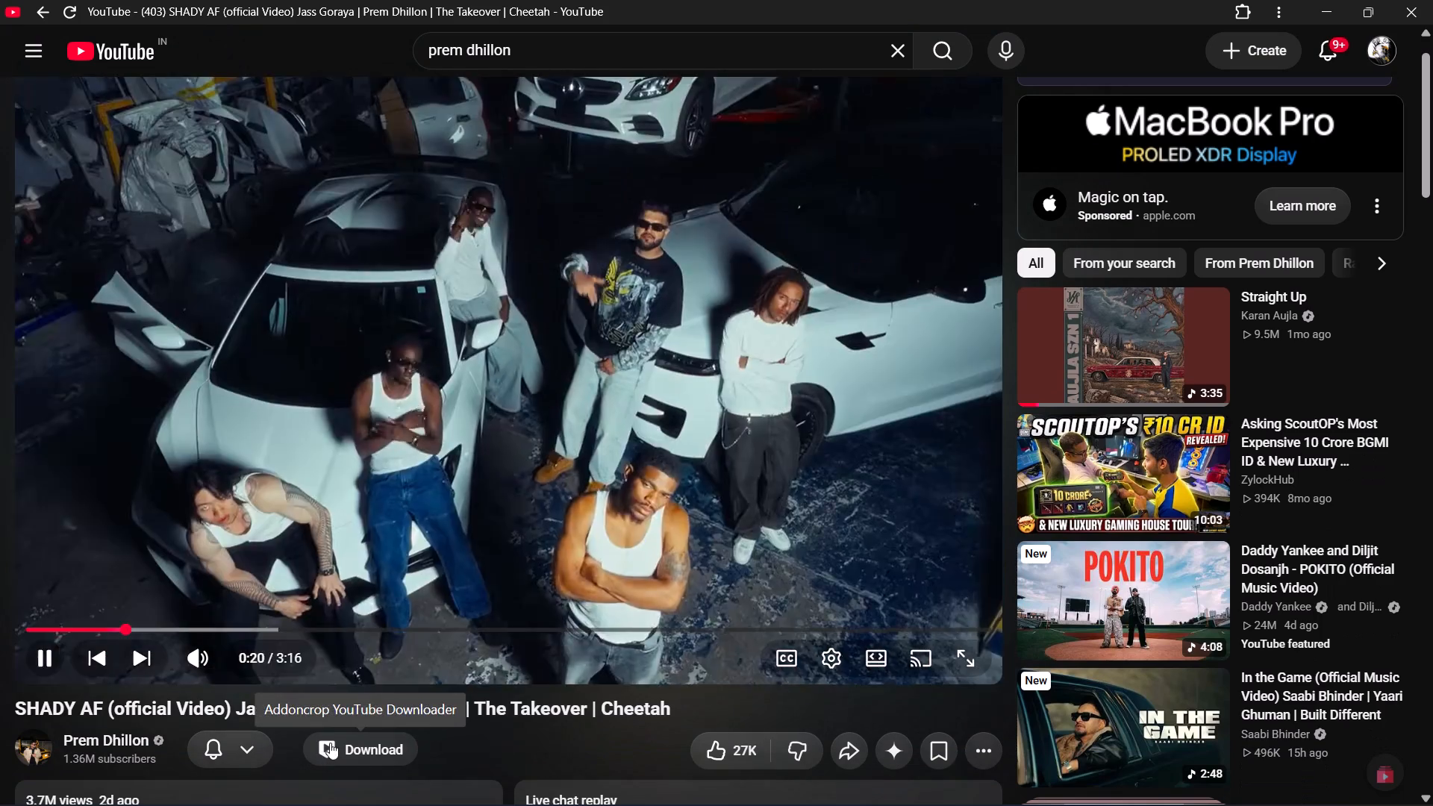
scroll(394, 702, "down", 3)
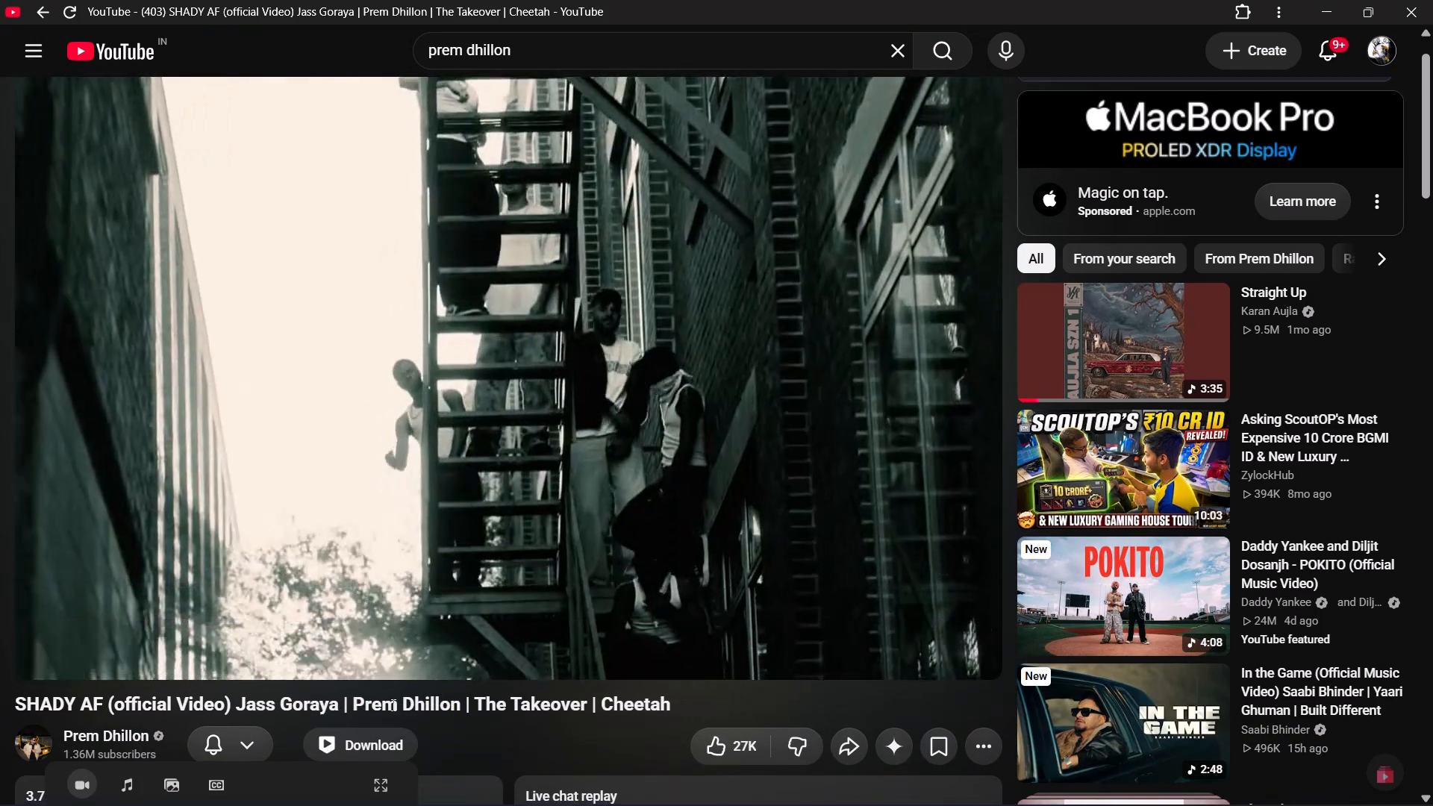
scroll(151, 647, "down", 3)
left_click(125, 599)
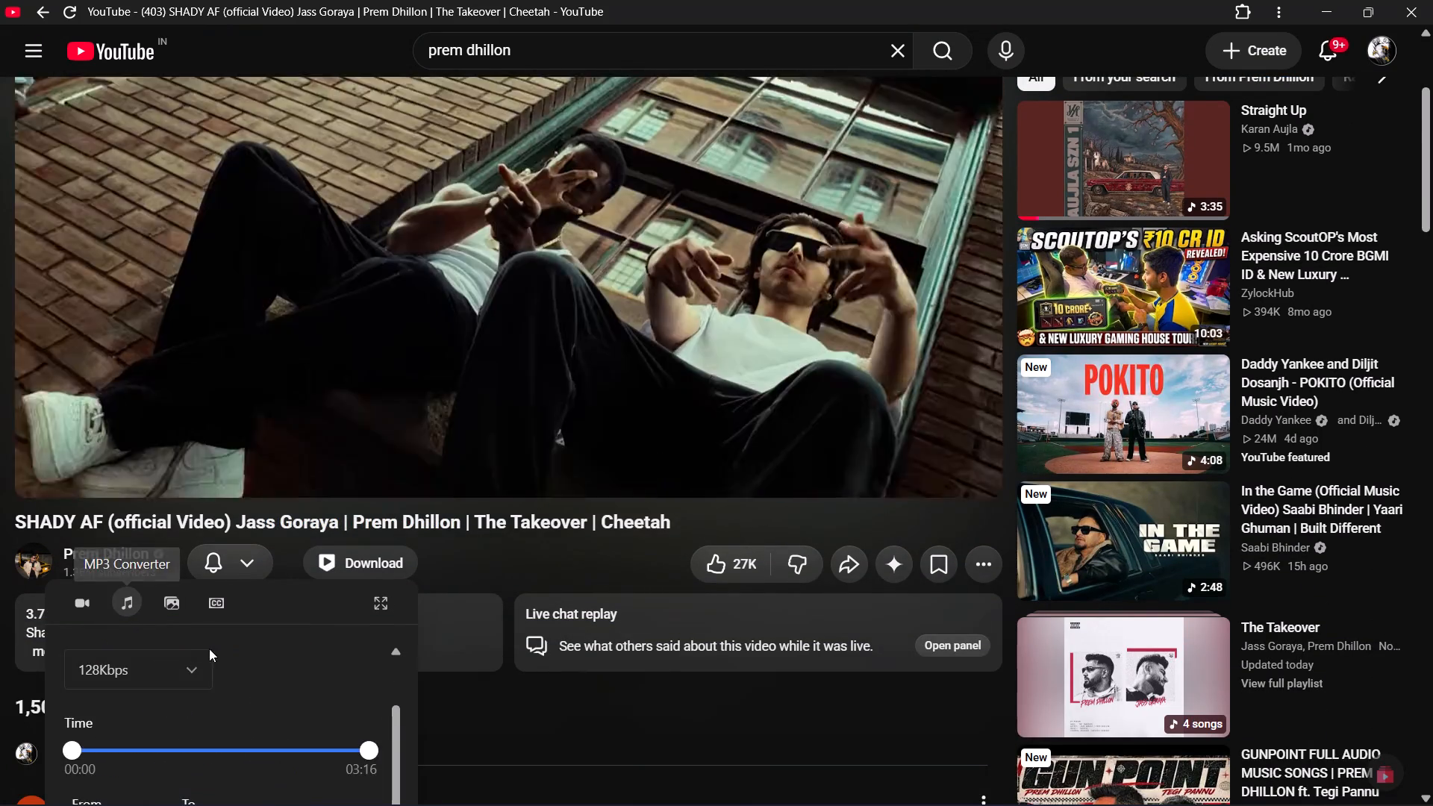
scroll(213, 652, "down", 4)
left_click(150, 422)
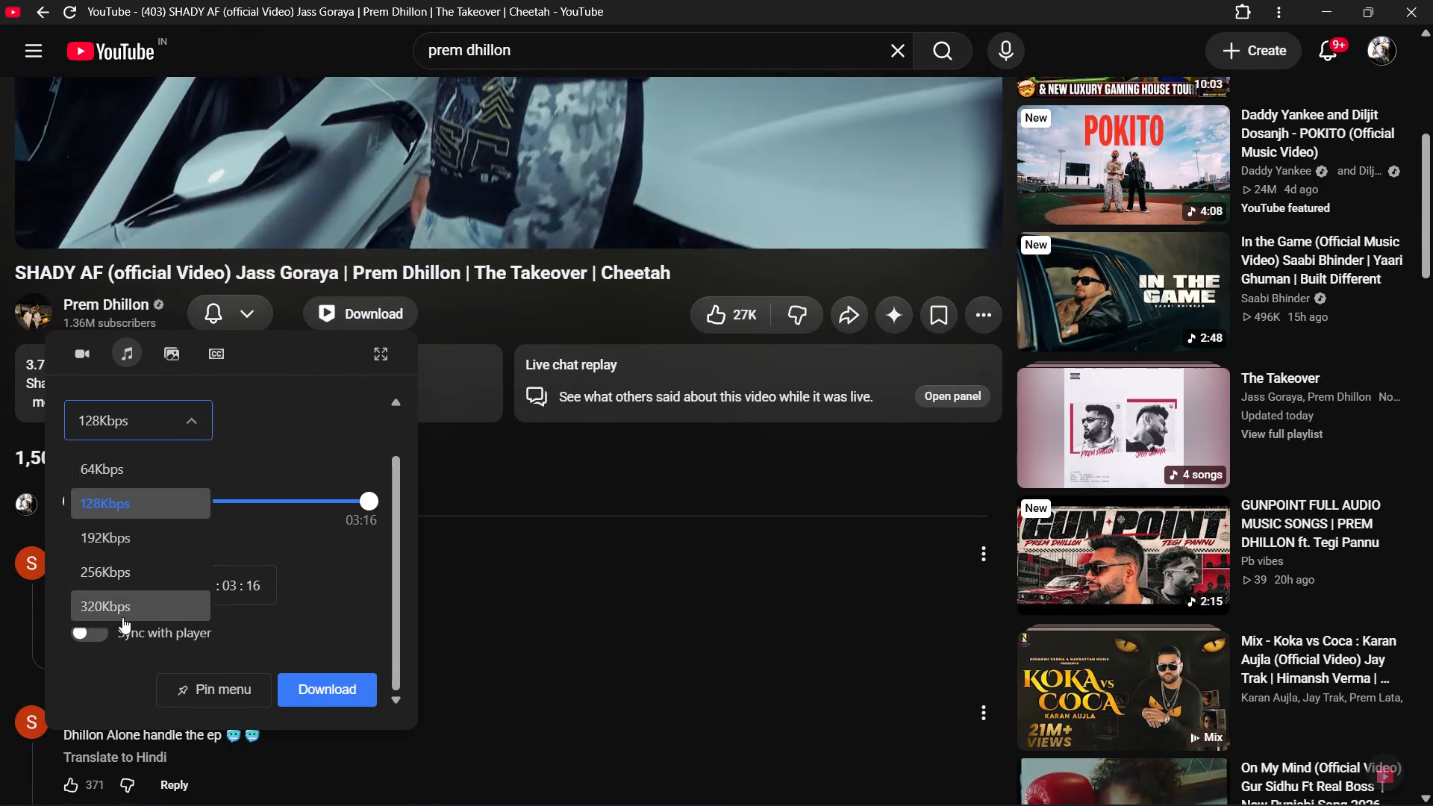
left_click(122, 617)
left_click(347, 689)
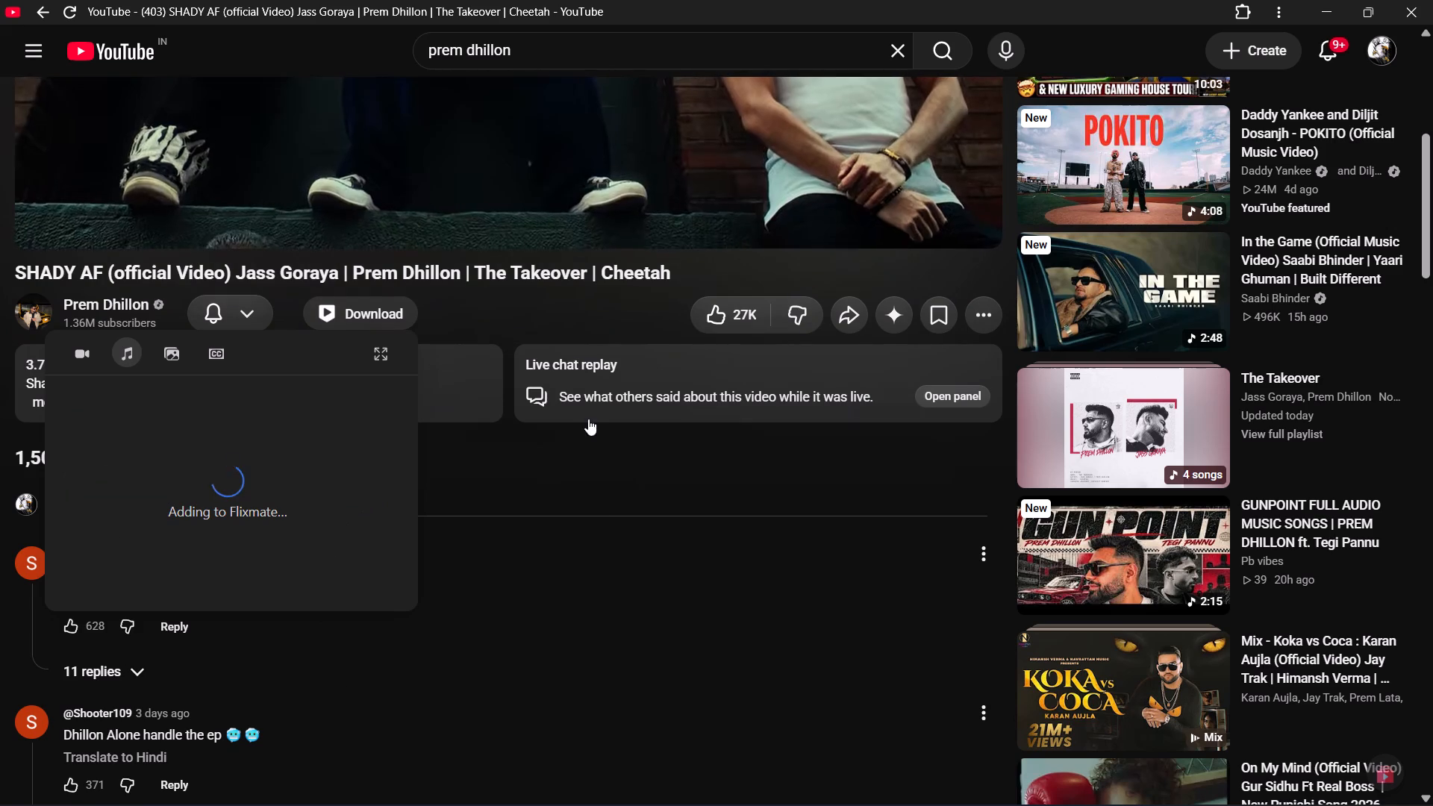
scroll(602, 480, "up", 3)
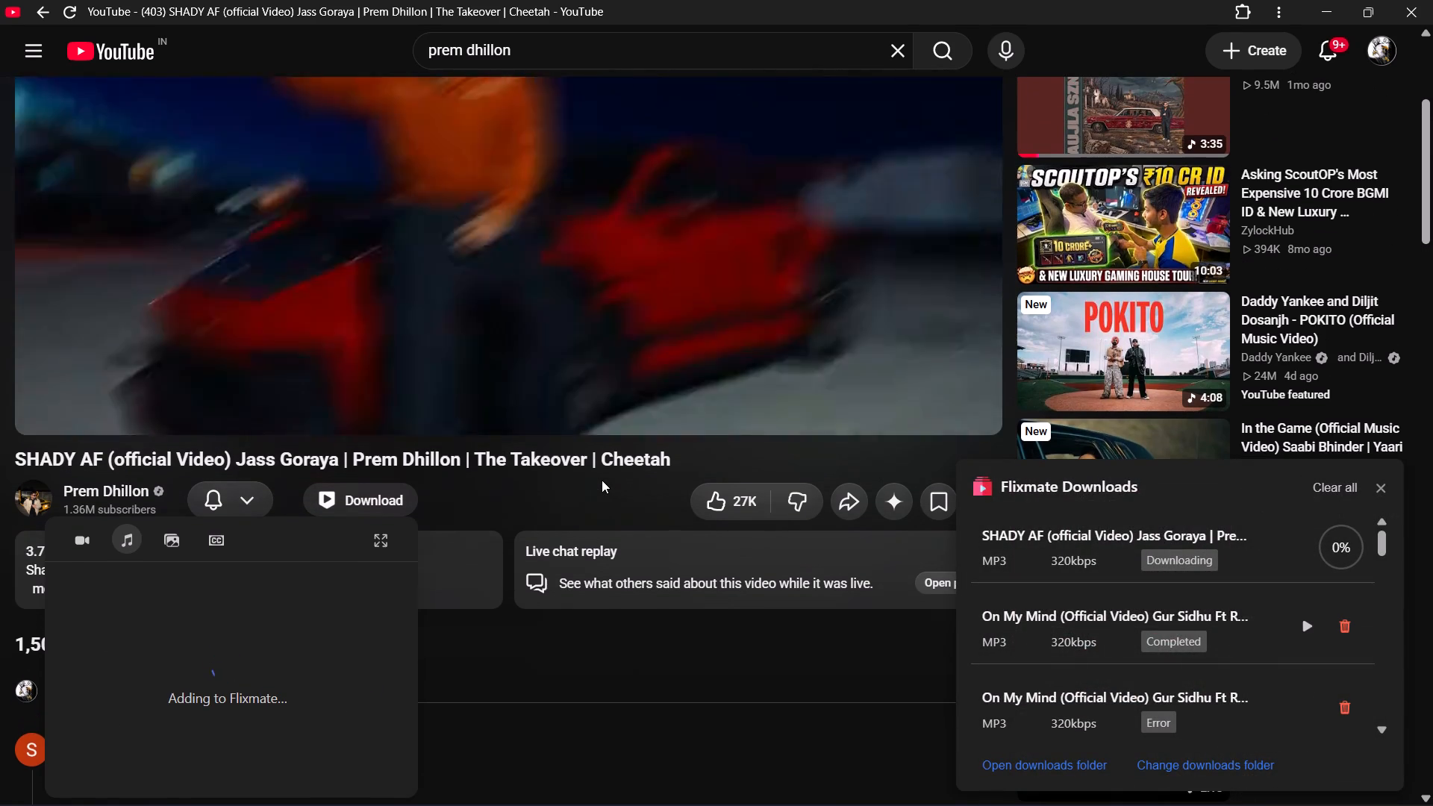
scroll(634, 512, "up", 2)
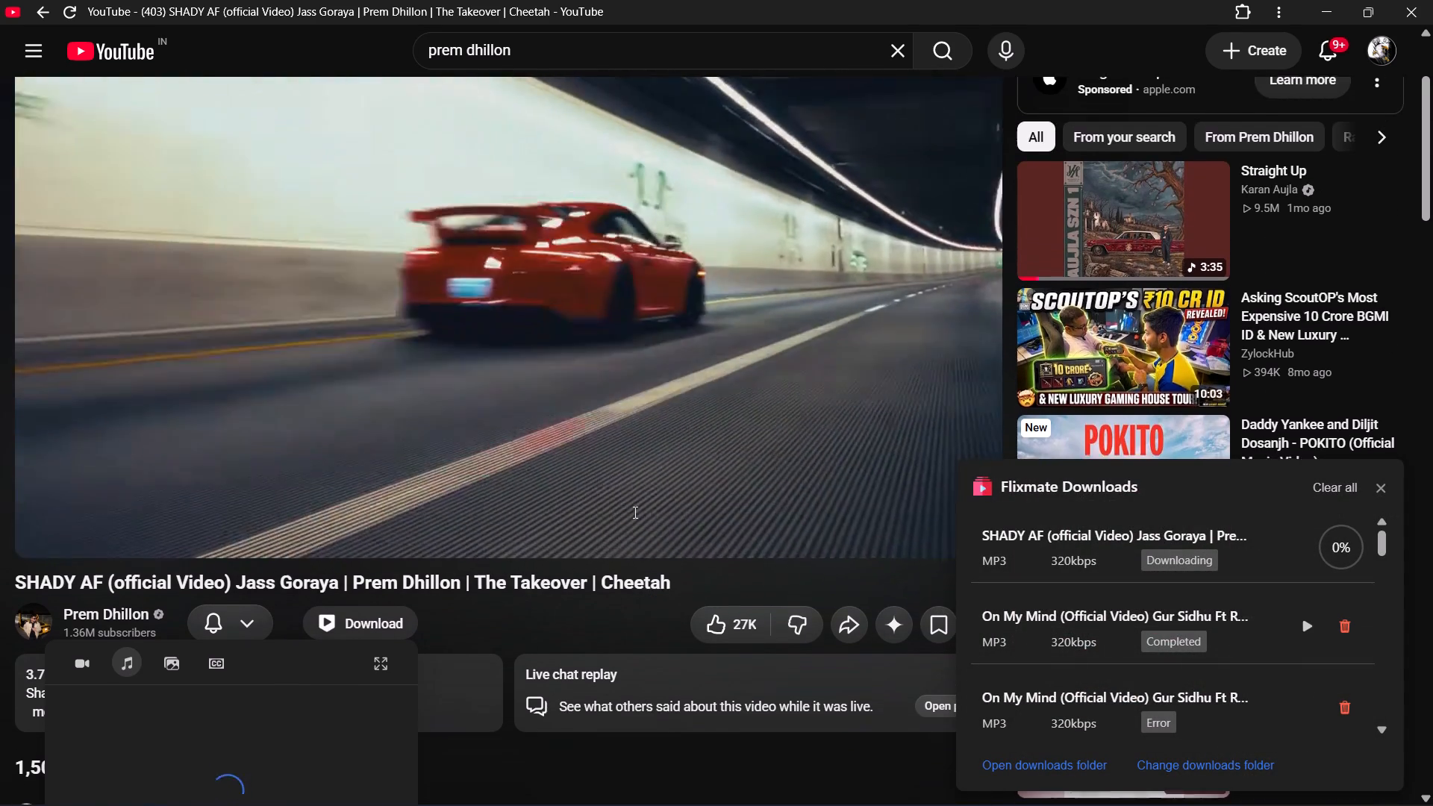
Download the SHADY AF video's thumbnail at Maximum Resolution (1280x720) with the downloader below the video.
scroll(632, 516, "down", 1)
scroll(632, 516, "up", 2)
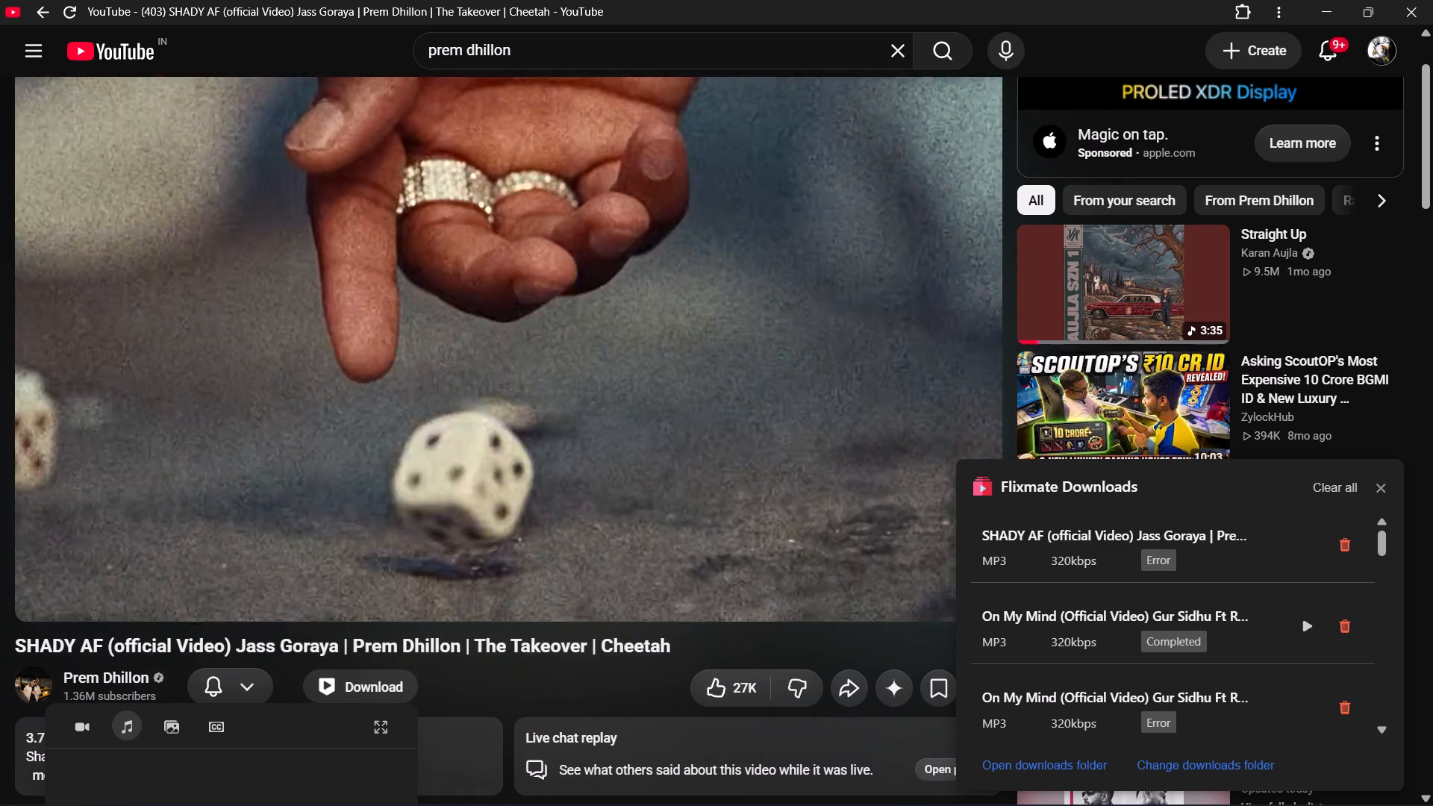
scroll(528, 516, "down", 4)
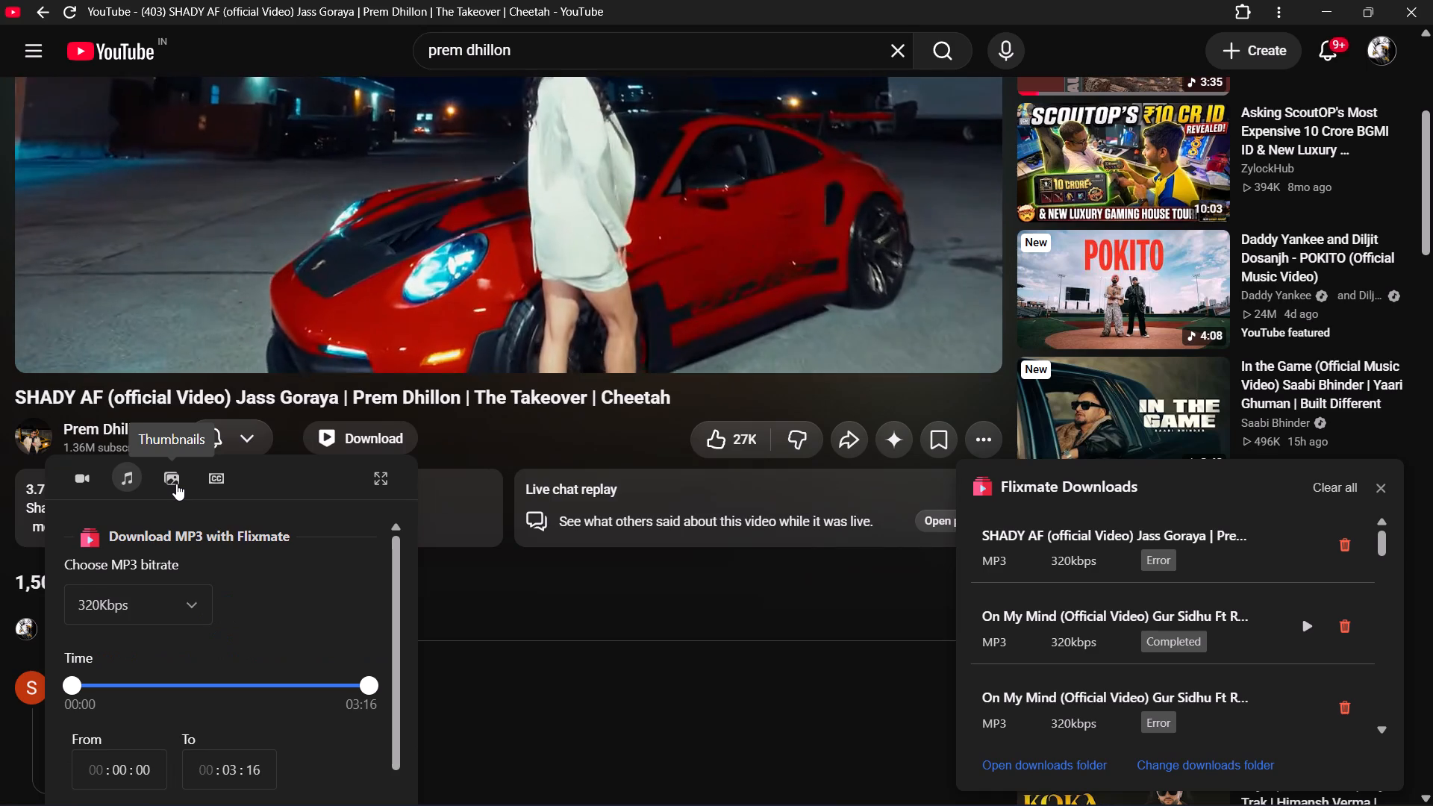
left_click(176, 484)
scroll(176, 496, "down", 3)
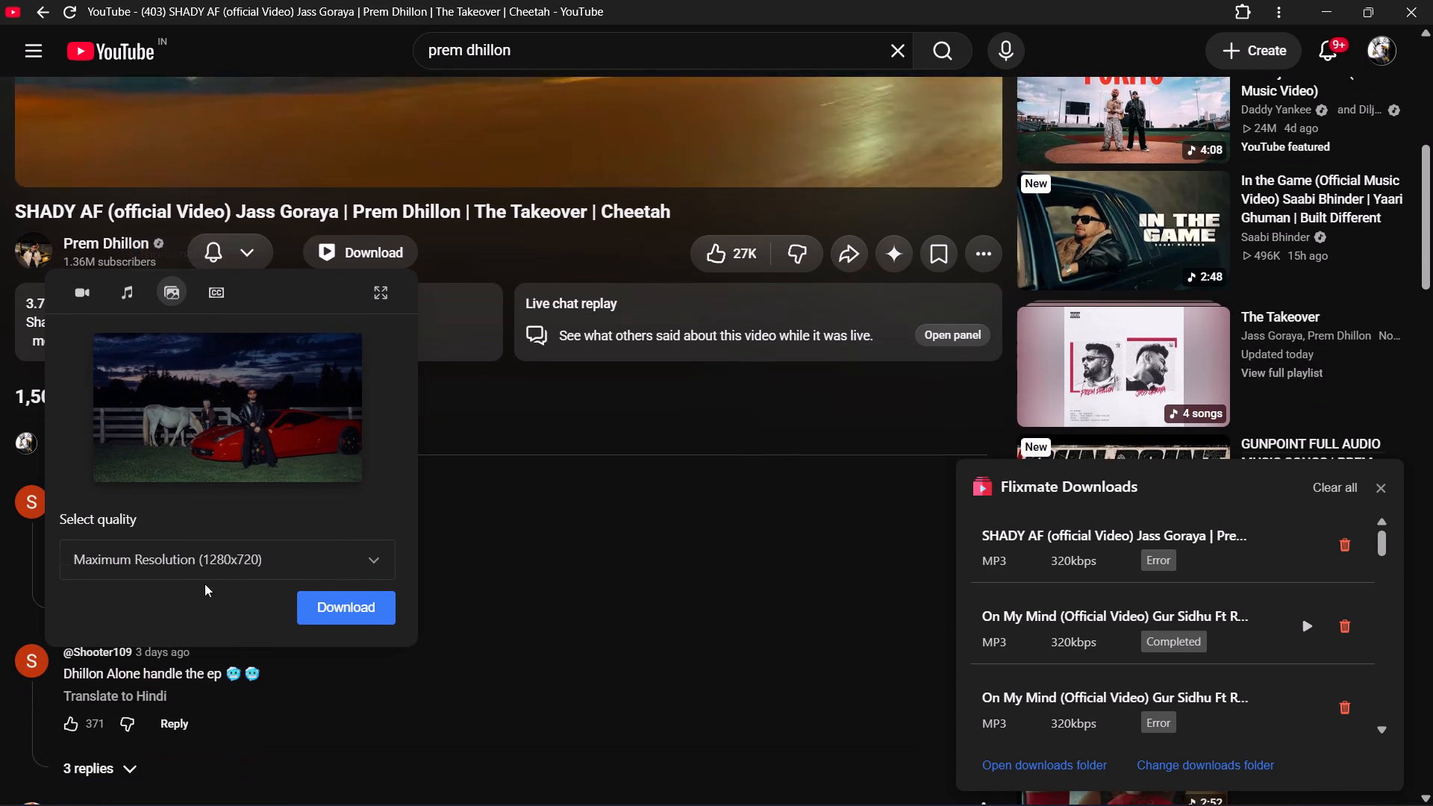
left_click(250, 553)
left_click(353, 604)
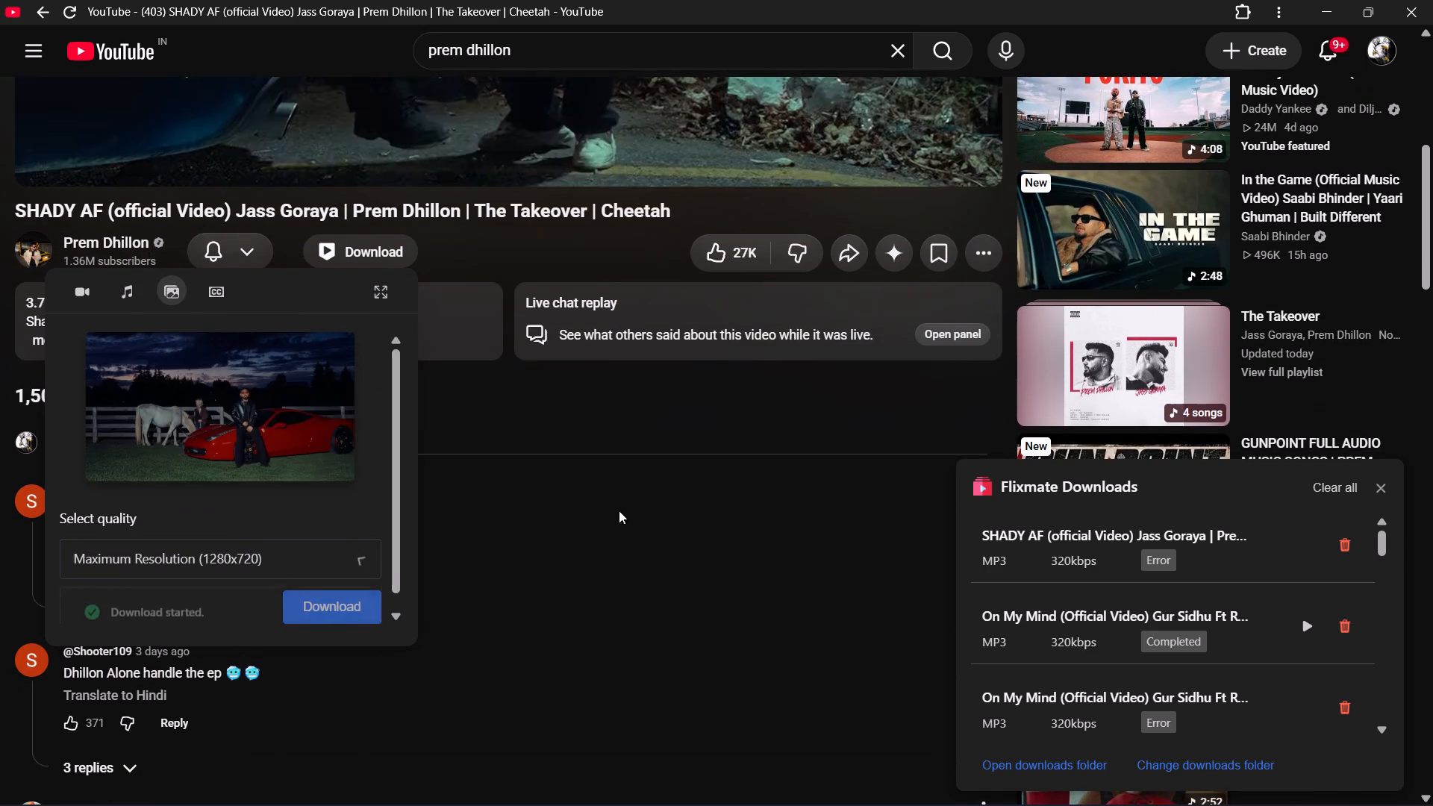
scroll(619, 510, "up", 7)
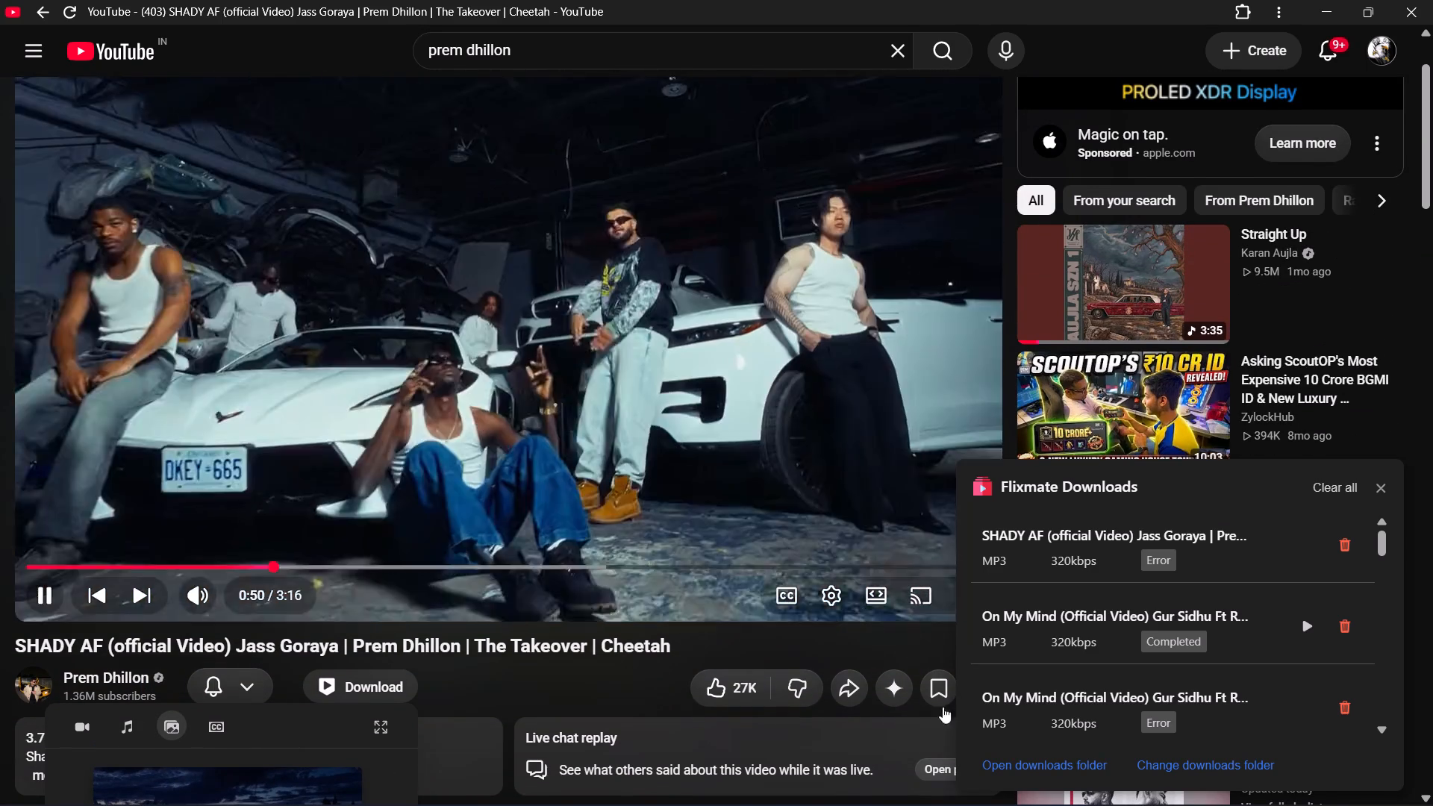
Switch to FL Studio and close the Old license dialog without unlocking.
left_click(971, 784)
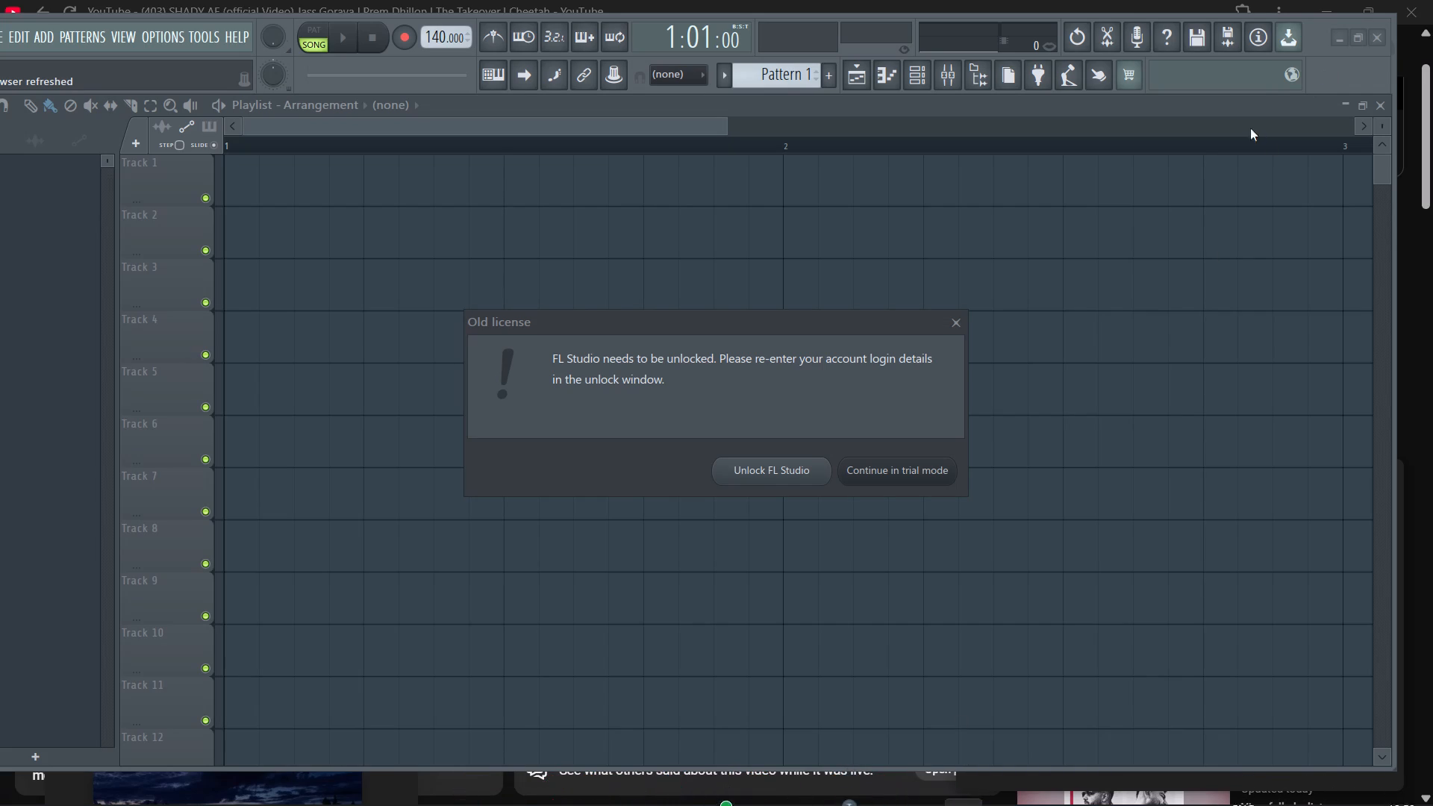
left_click(959, 321)
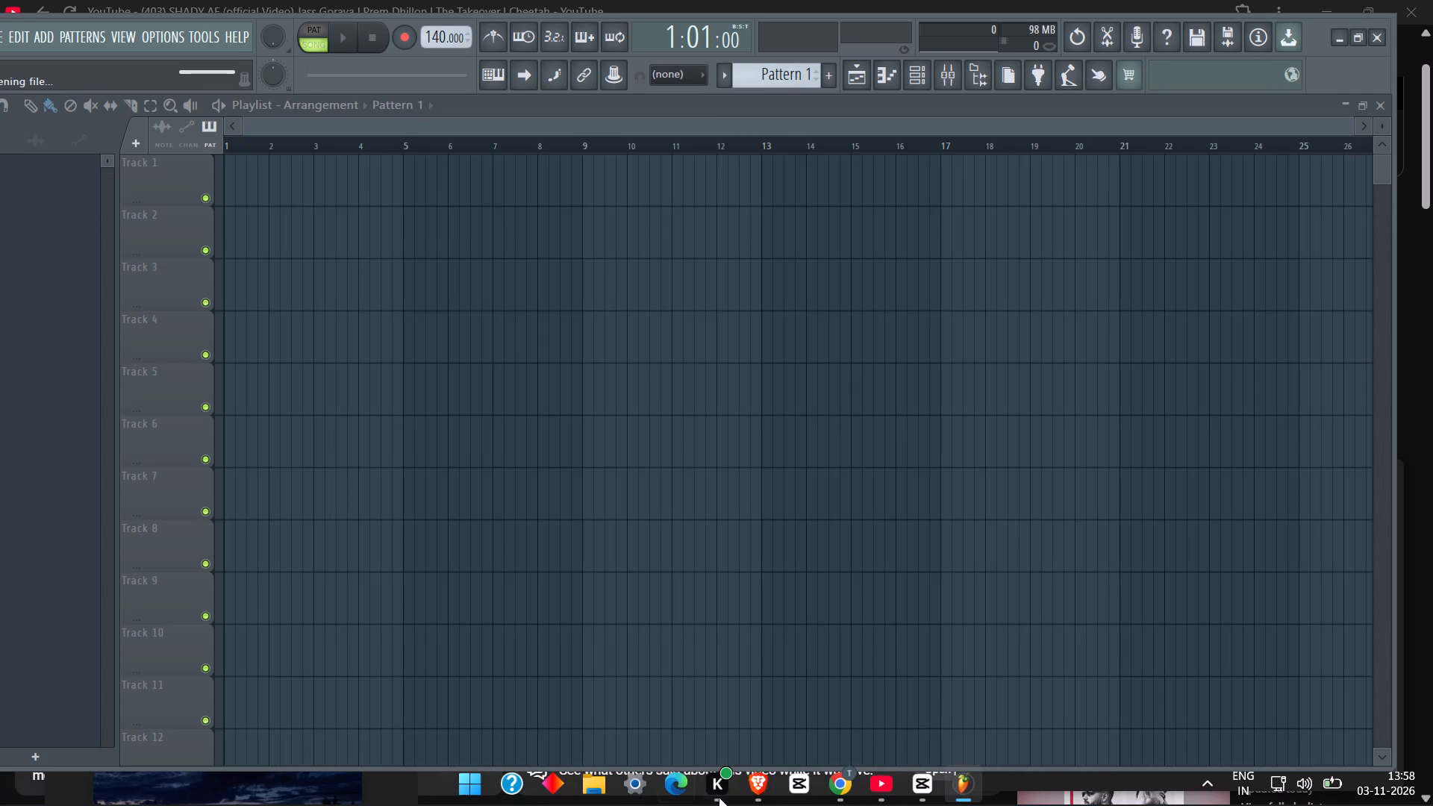
Return to the YouTube video page, copy SHADY AF from the video title and pause the video.
left_click(874, 778)
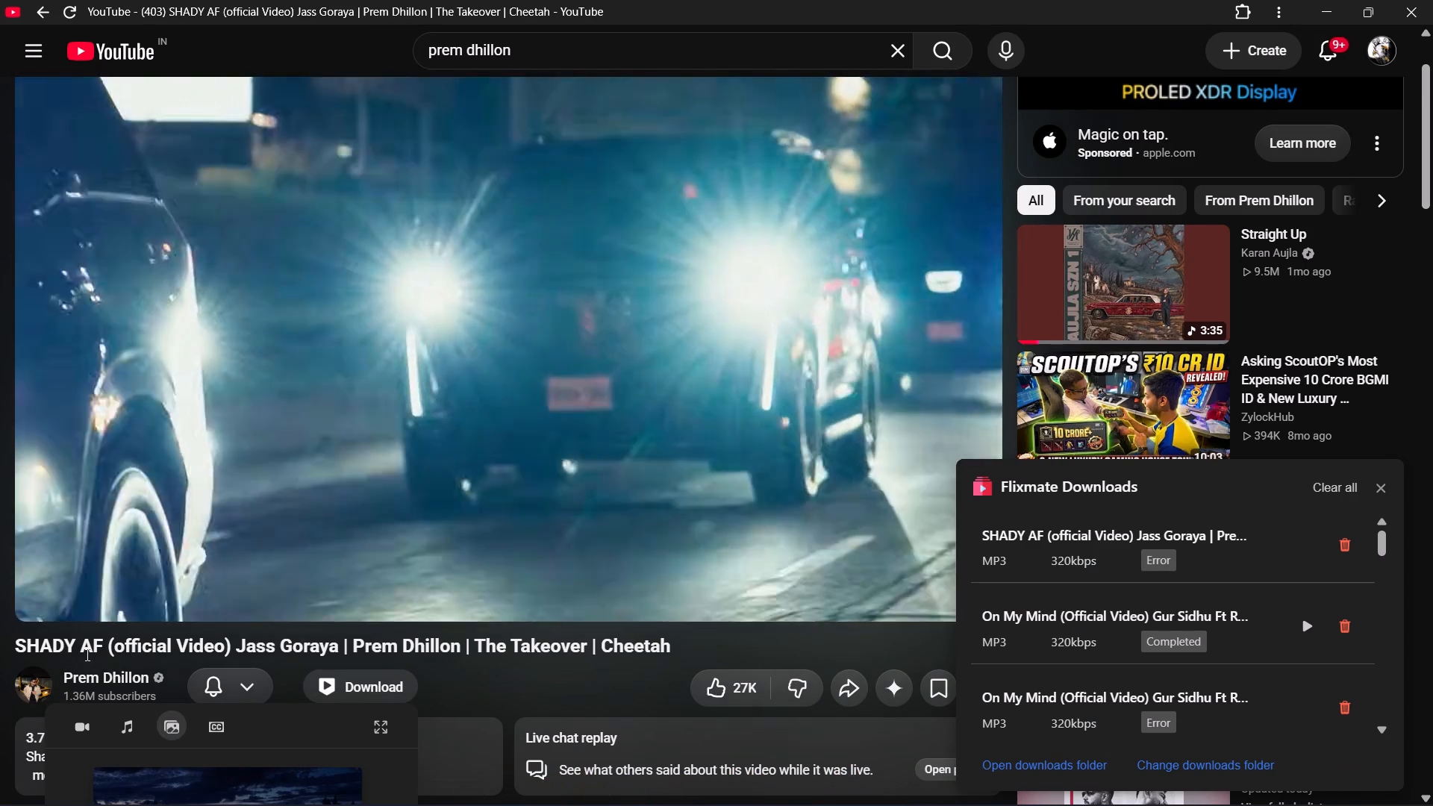
left_click_drag(103, 643, 0, 640)
key("ctrl+c")
left_click(537, 443)
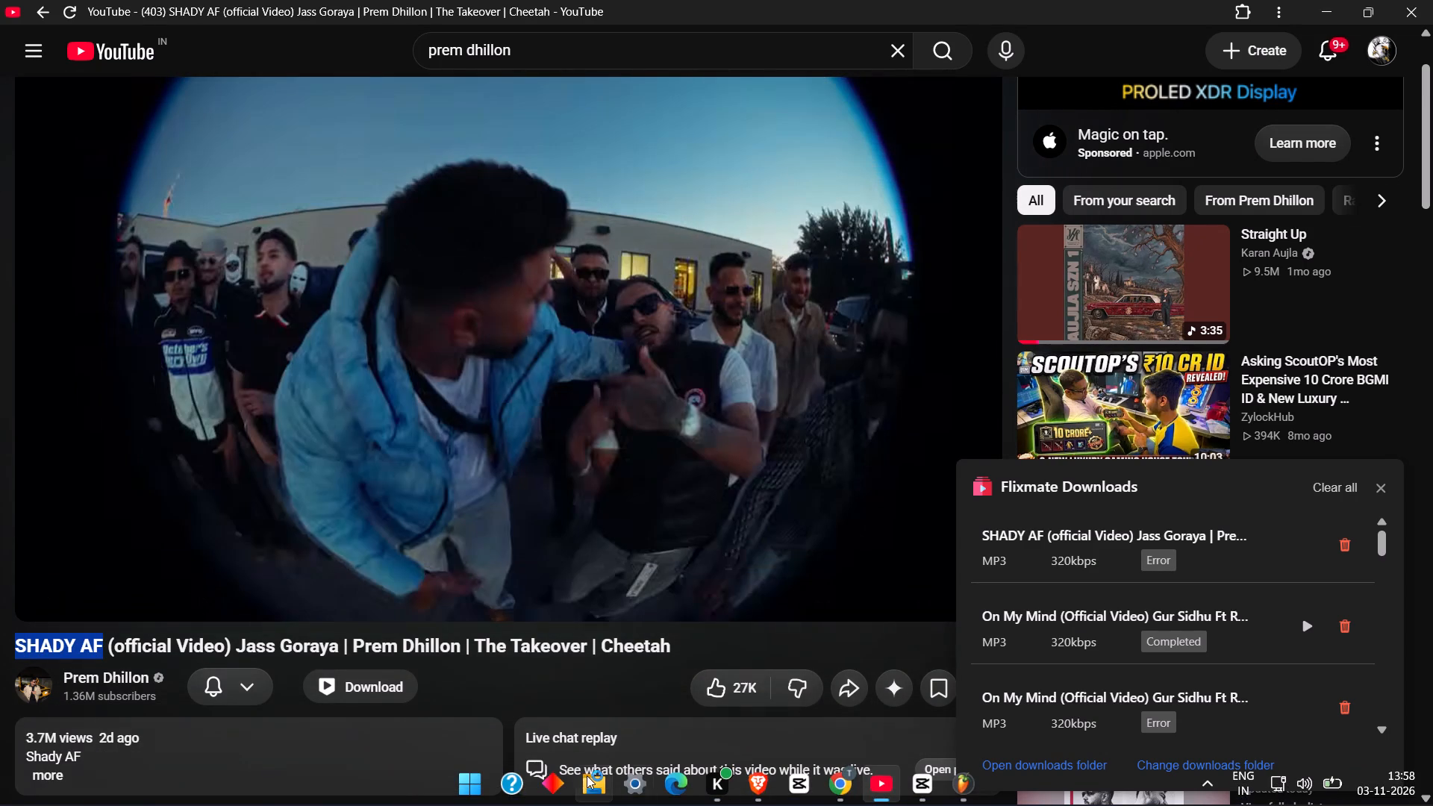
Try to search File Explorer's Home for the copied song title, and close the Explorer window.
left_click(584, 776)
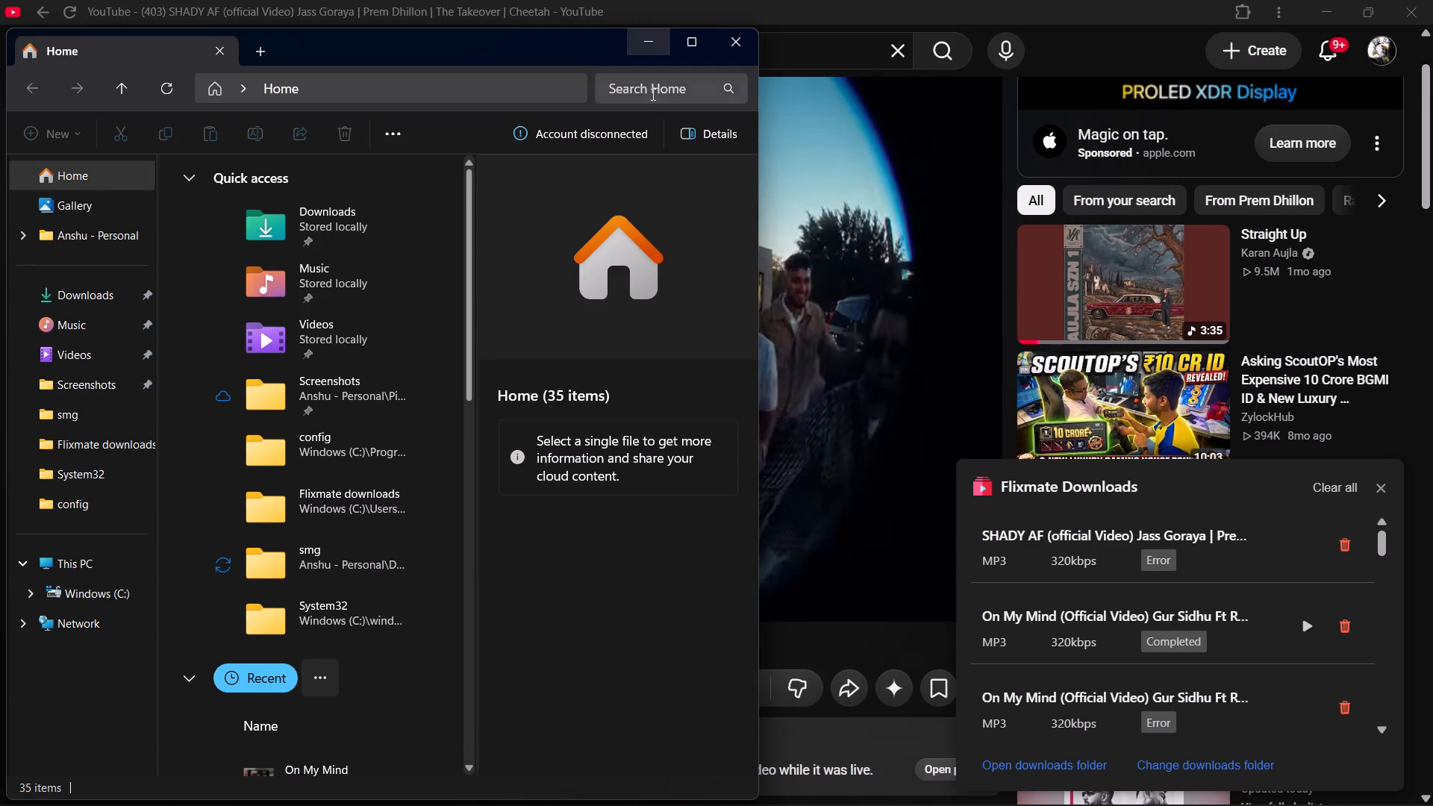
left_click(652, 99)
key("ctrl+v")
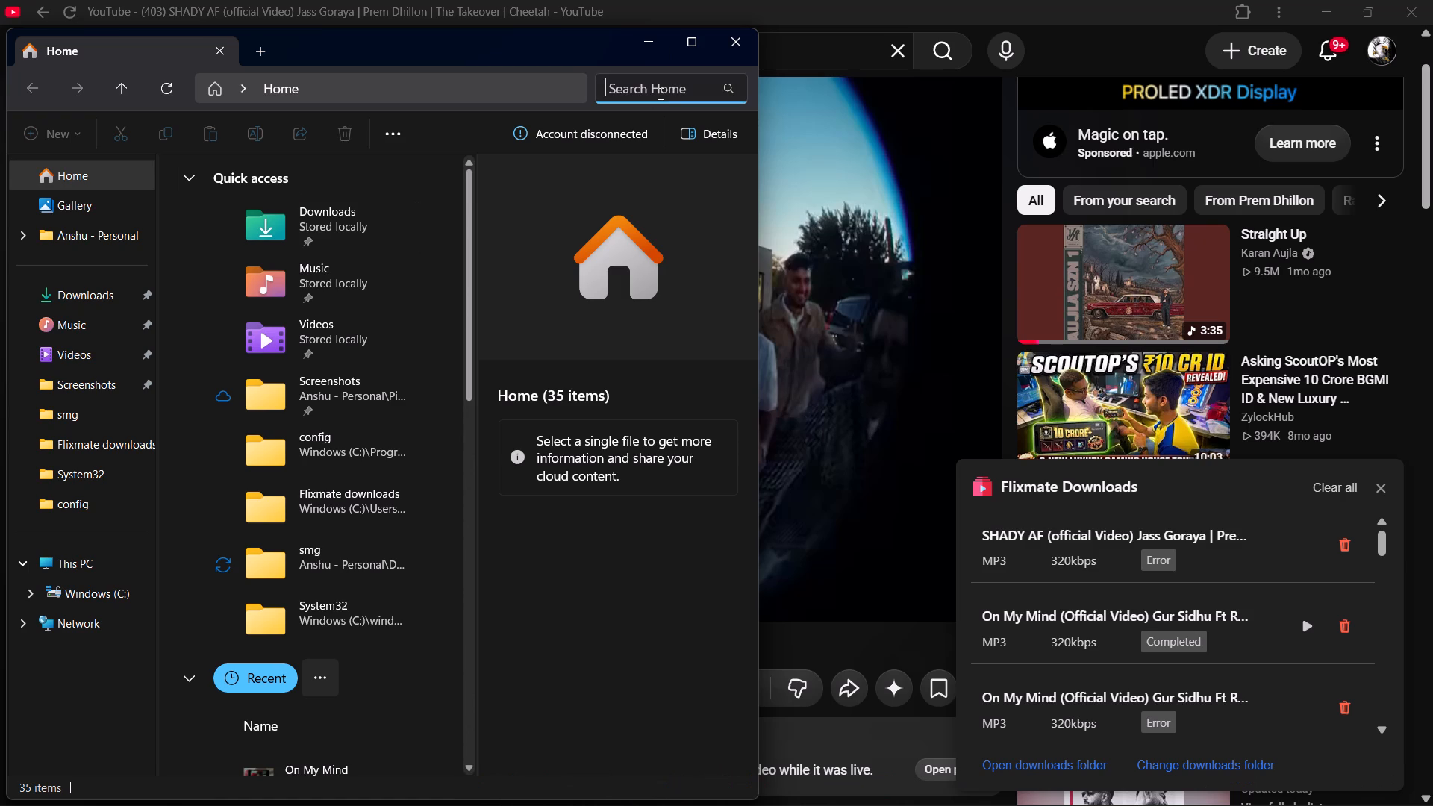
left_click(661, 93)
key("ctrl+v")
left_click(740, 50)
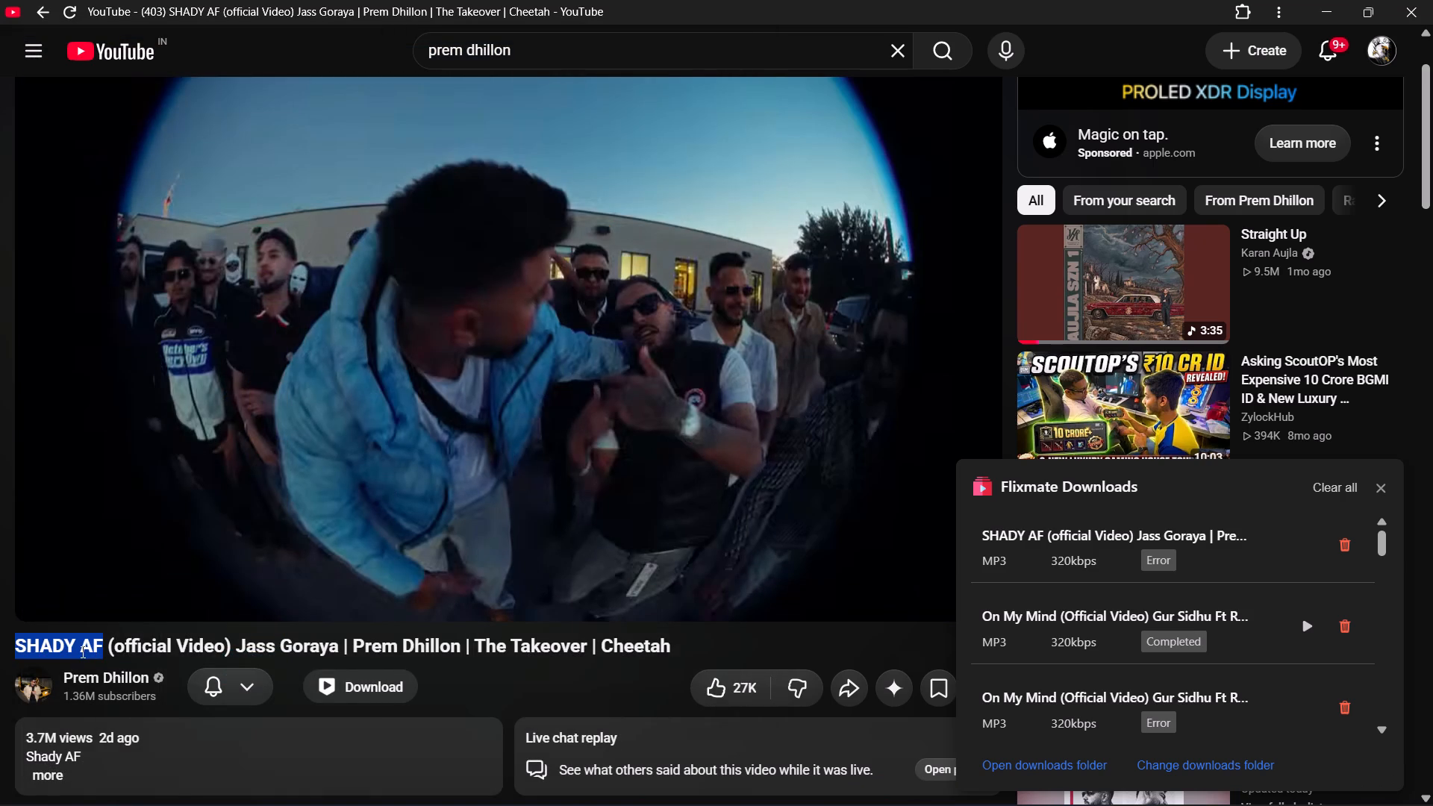
Copy the SHADY AF title text again and close the Flixmate Downloads list on the YouTube page.
key("ctrl+c")
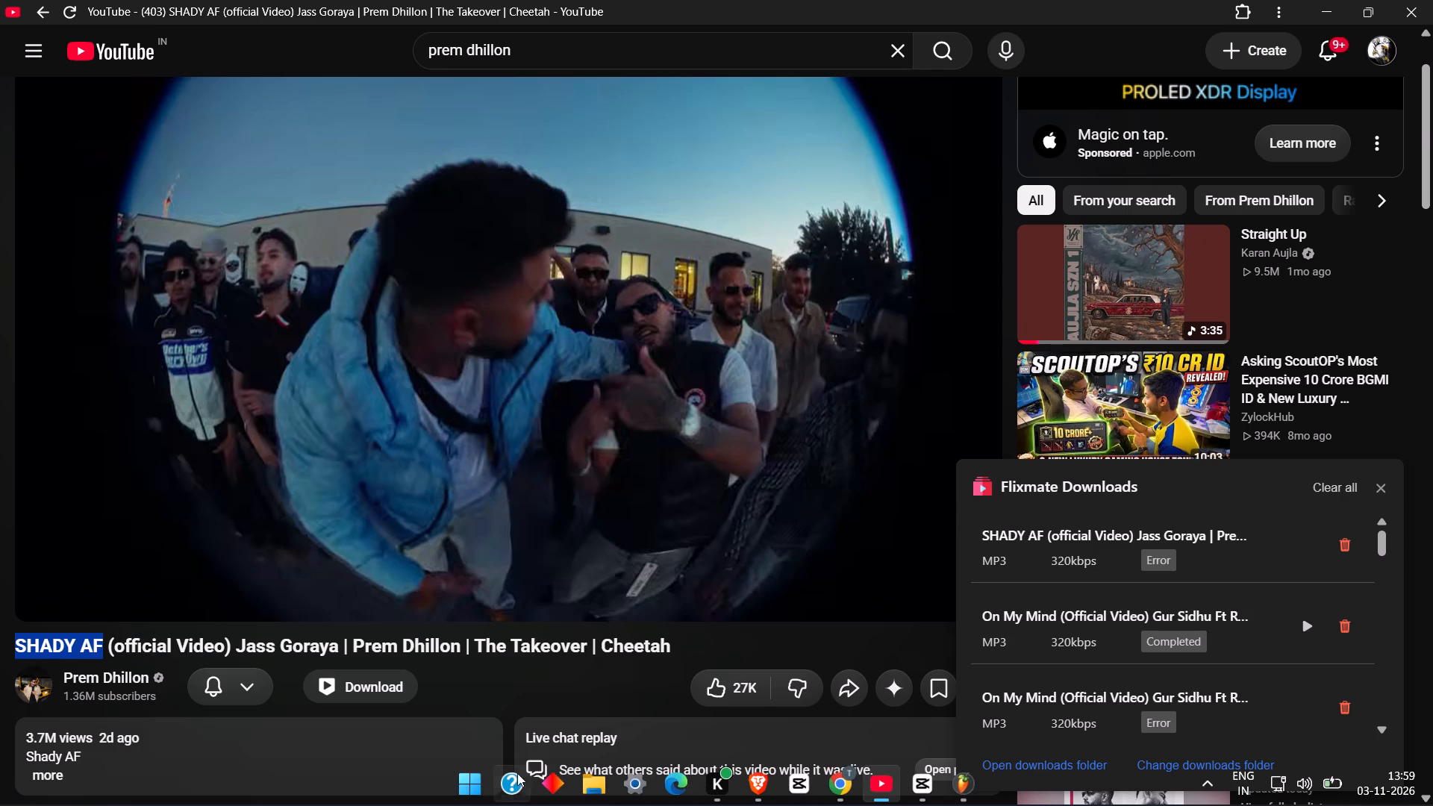
left_click(593, 773)
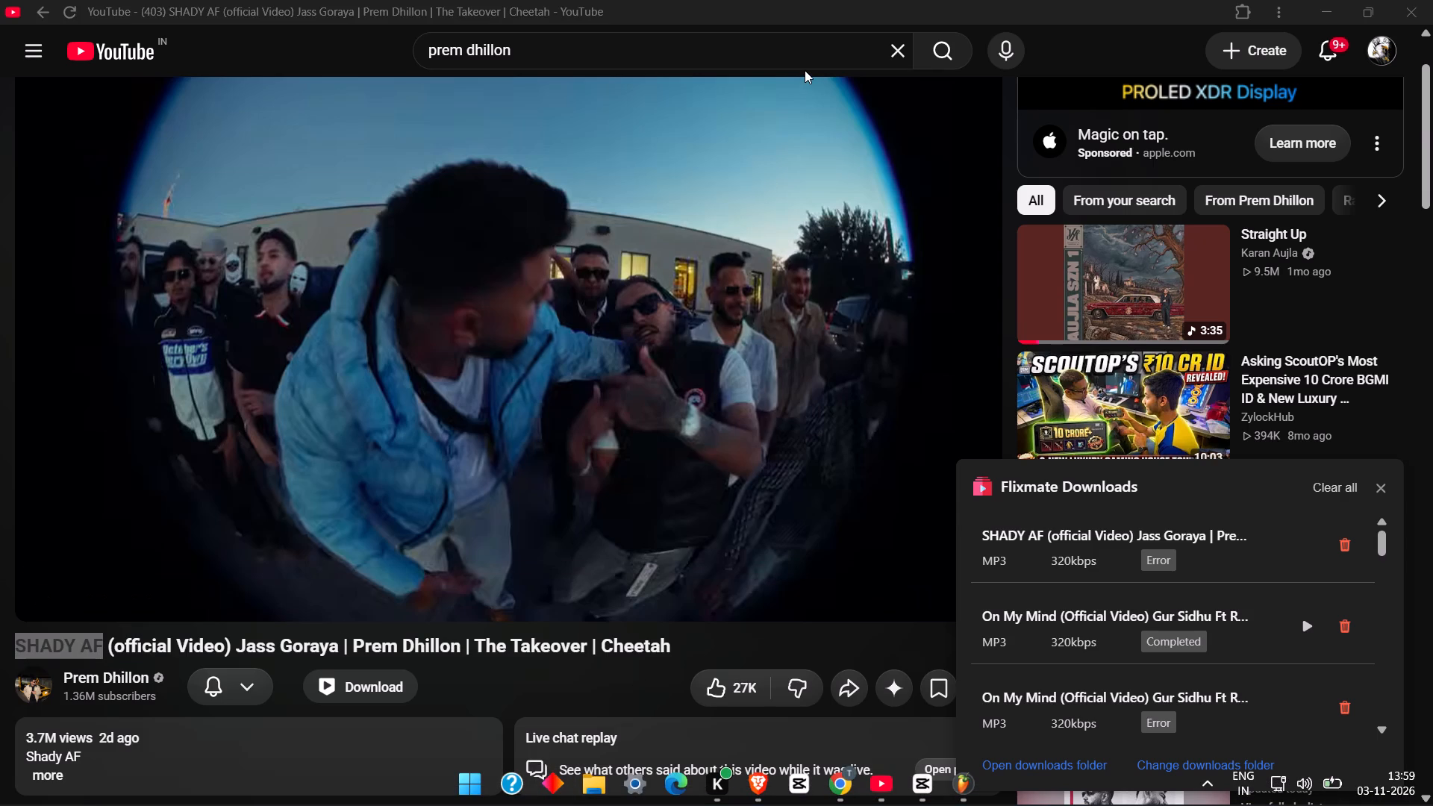
left_click(1376, 490)
Search File Explorer's Home for "shady" to find the downloaded song.
left_click(588, 781)
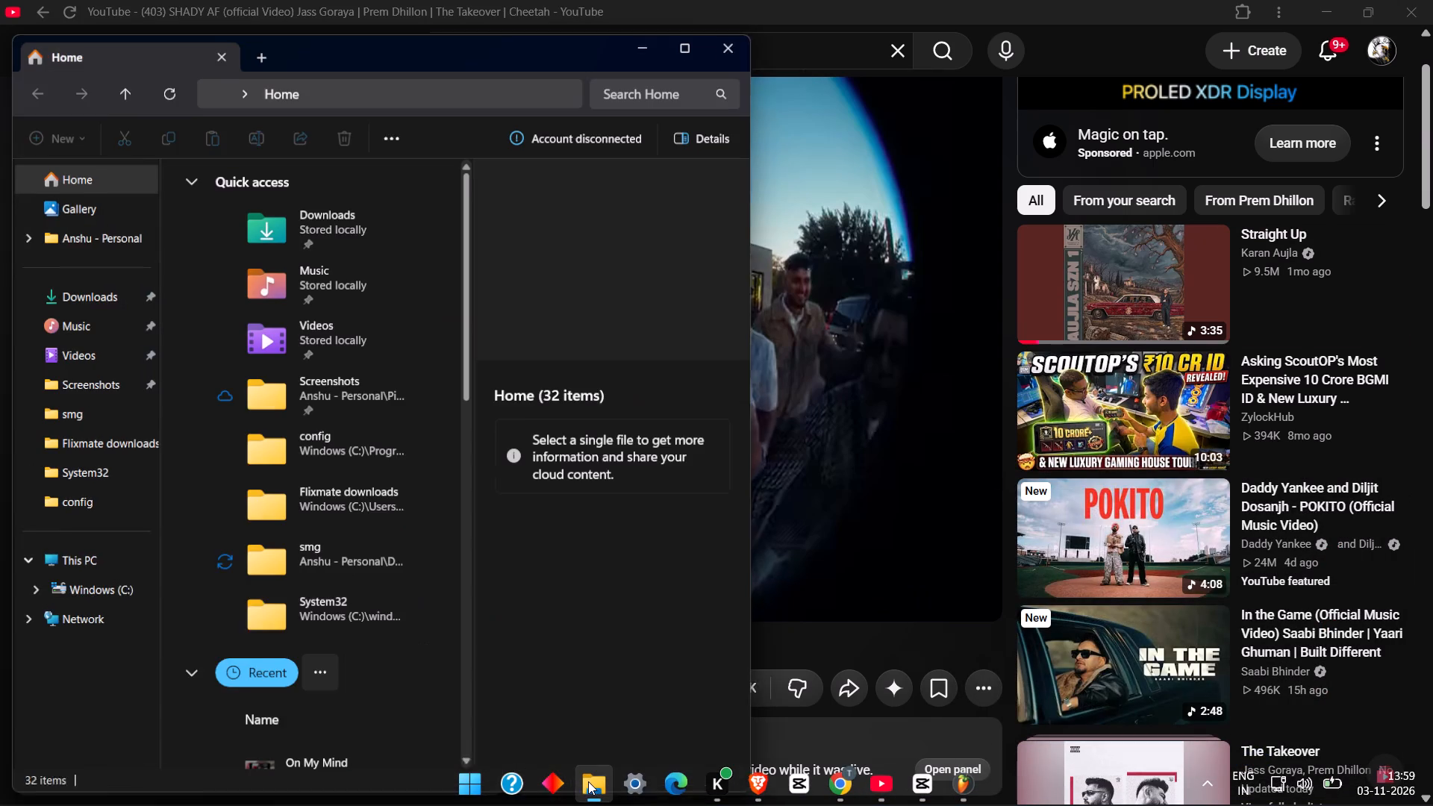
left_click(666, 79)
key("ctrl+v")
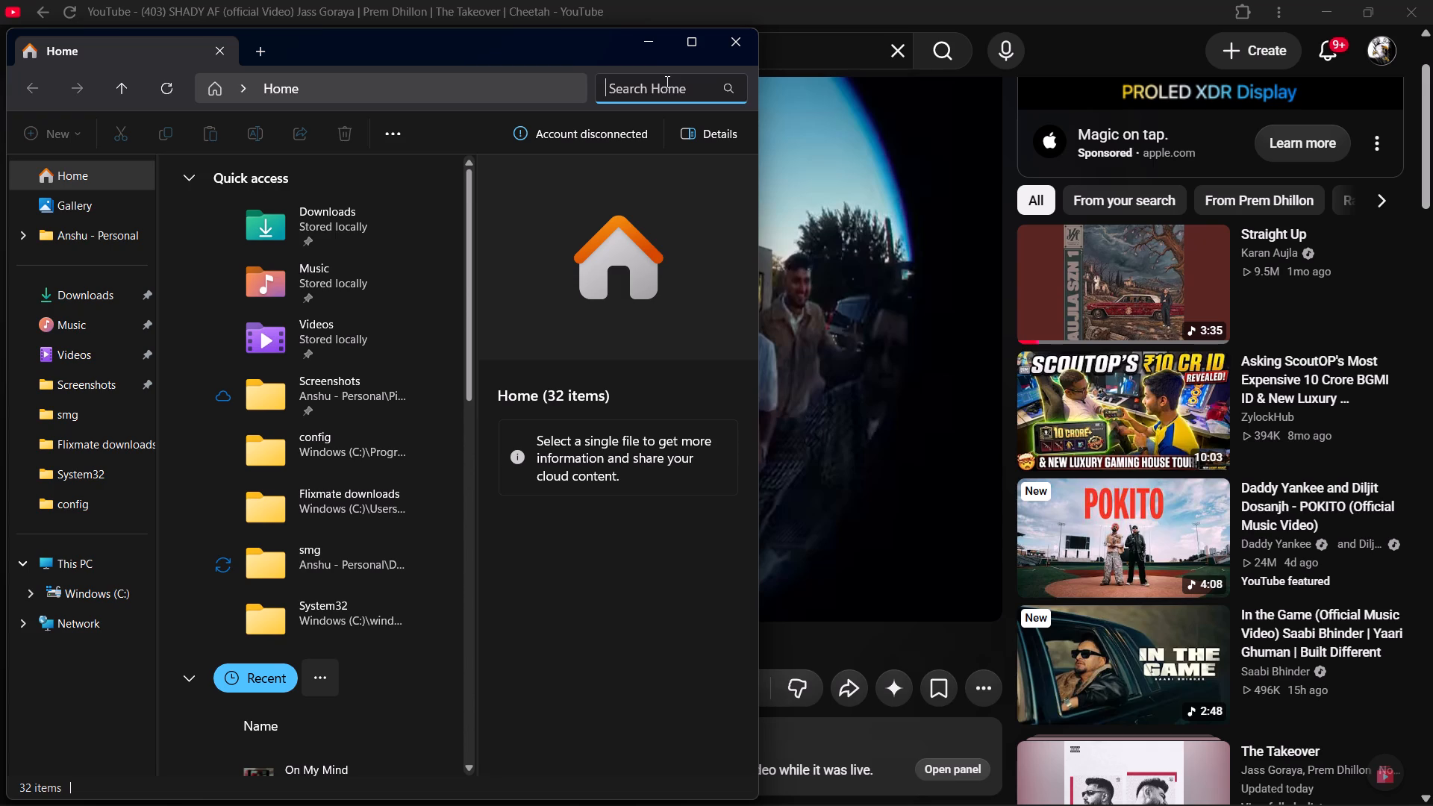
key("ctrl+v")
key("space")
key("ctrl+v")
key("s")
key("h")
type("ad")
key("y")
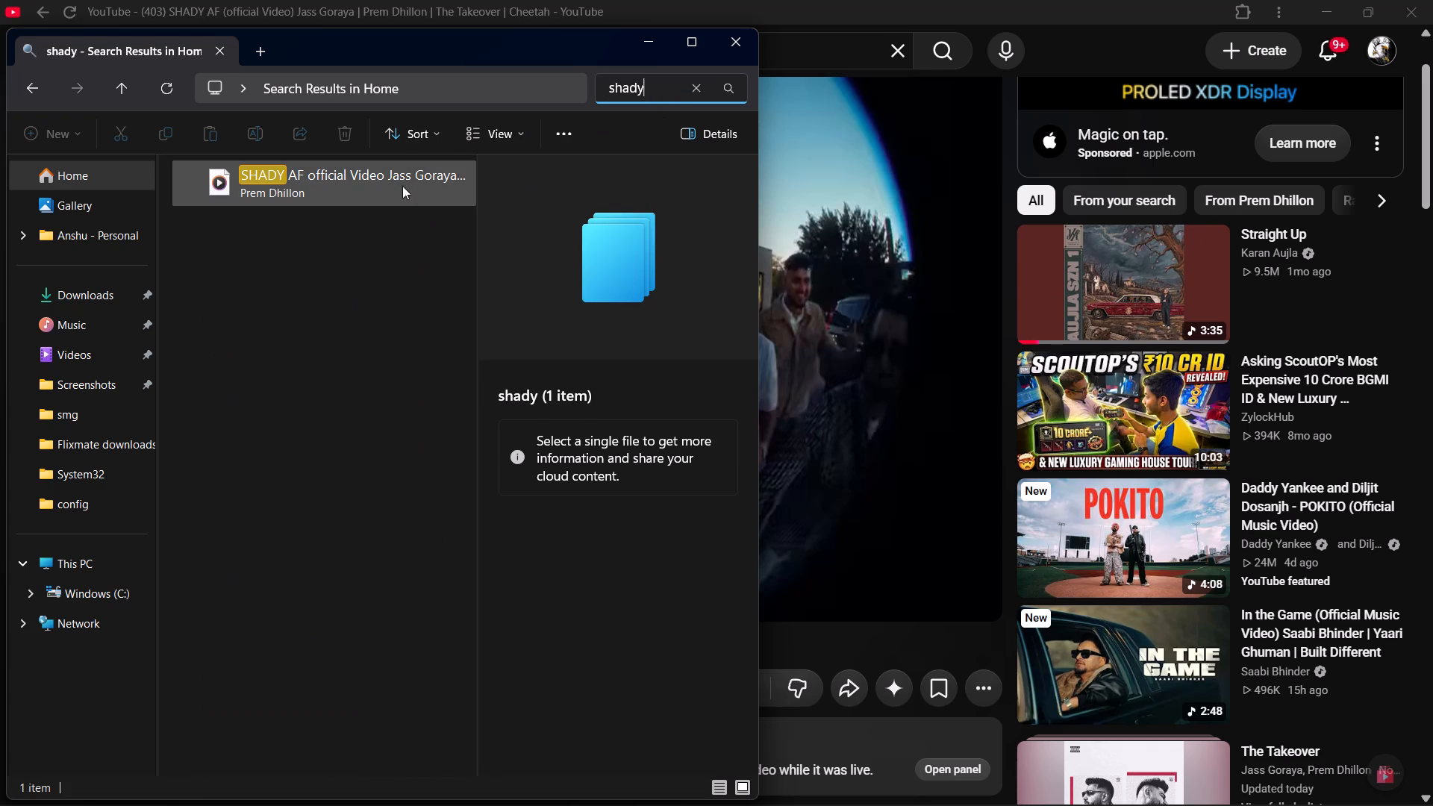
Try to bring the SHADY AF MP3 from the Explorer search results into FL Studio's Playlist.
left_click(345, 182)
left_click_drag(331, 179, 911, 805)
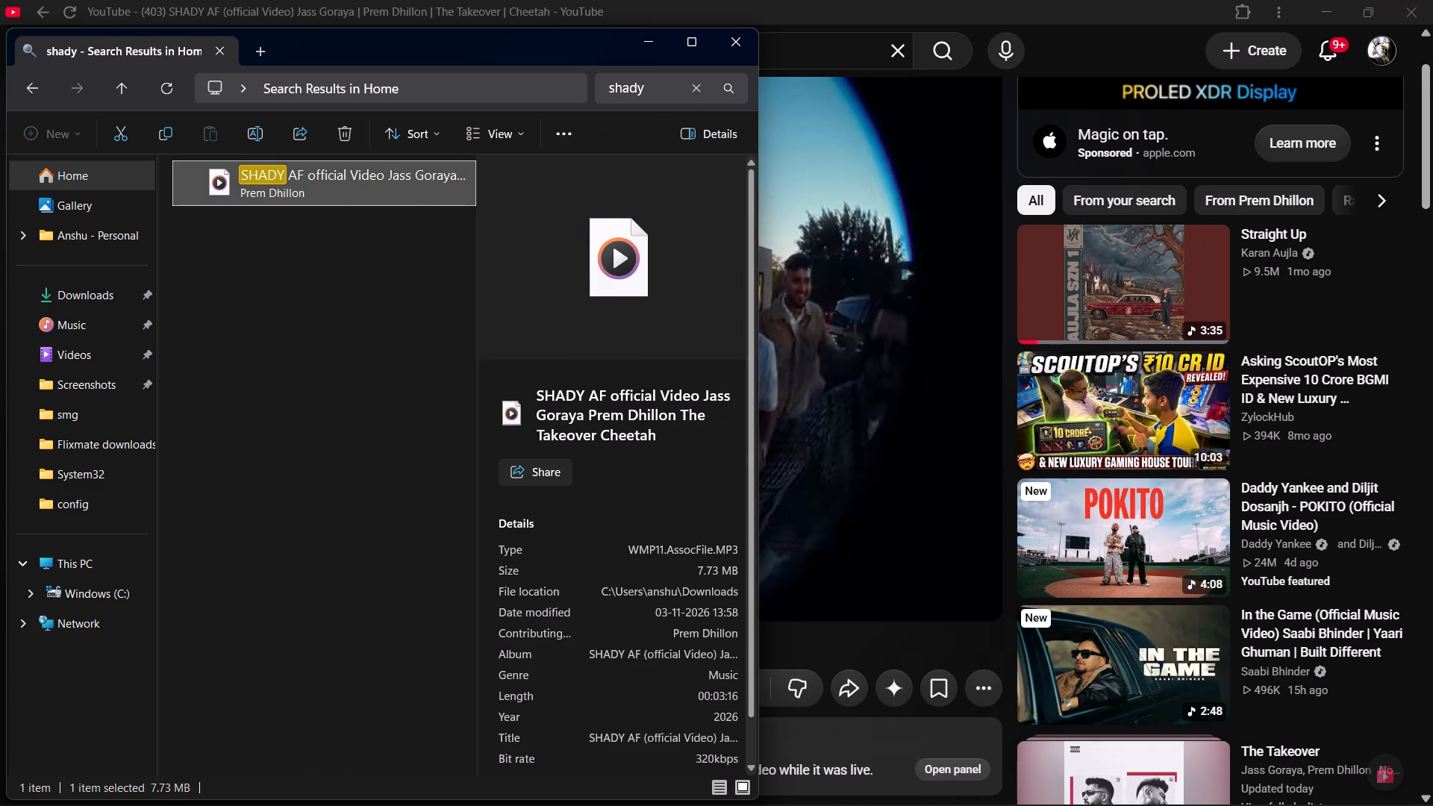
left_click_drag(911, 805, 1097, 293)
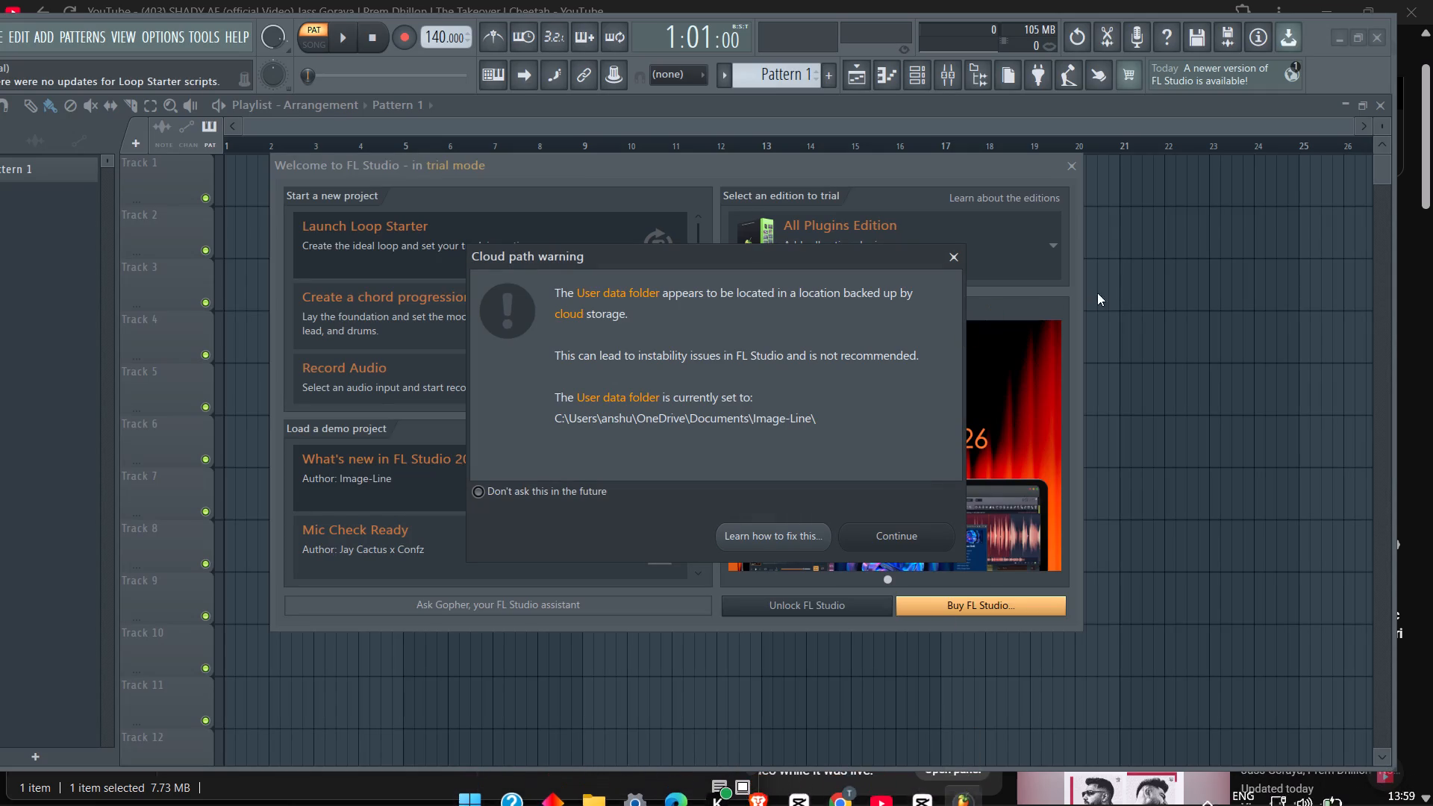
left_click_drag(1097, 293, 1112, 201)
Continue past FL Studio's Cloud path warning and close the Welcome to FL Studio window.
left_click(1064, 160)
left_click(1074, 162)
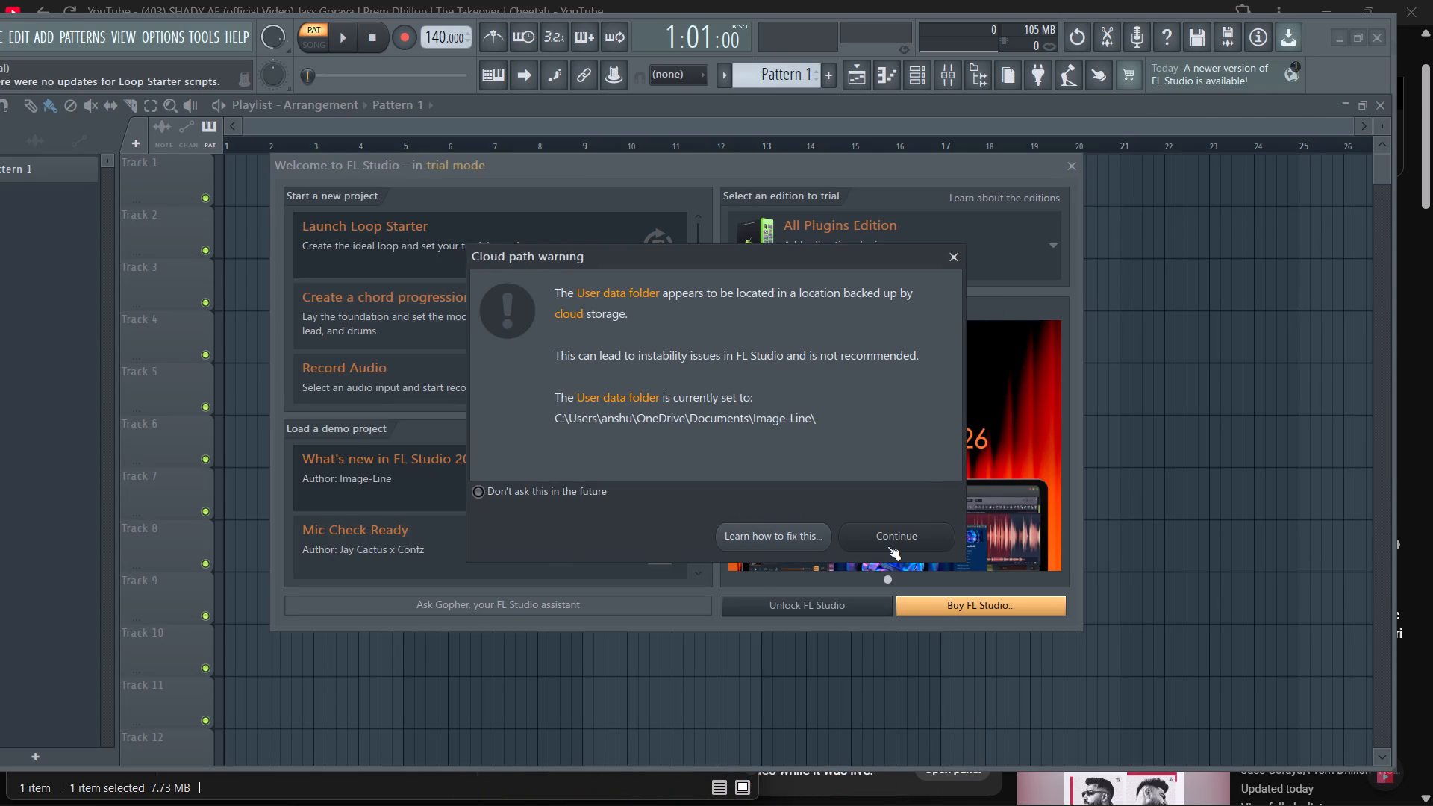
left_click(889, 544)
left_click(1078, 166)
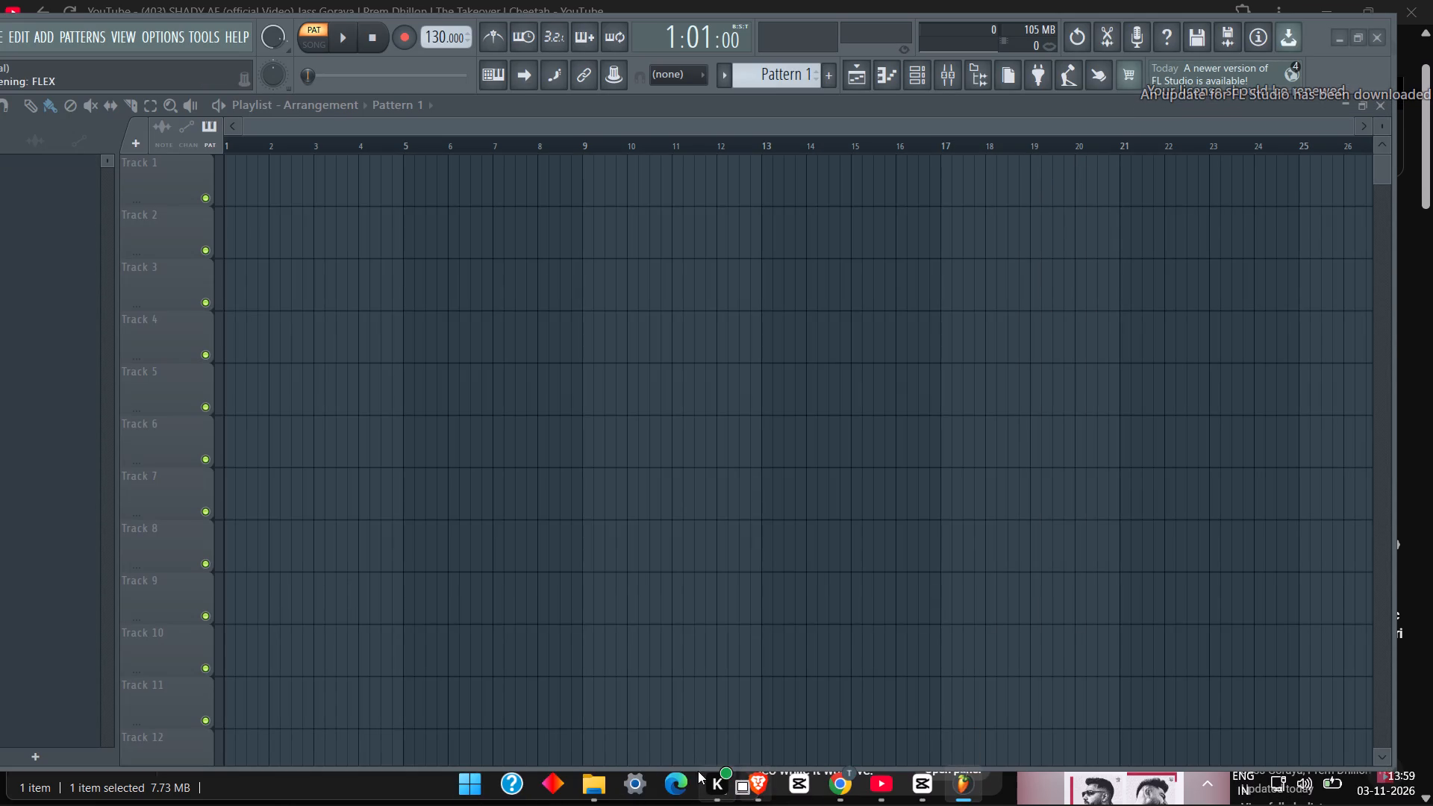
Place the SHADY AF MP3 from the Explorer search results onto Track 1 of FL Studio's Playlist.
left_click(590, 781)
left_click_drag(375, 182, 946, 770)
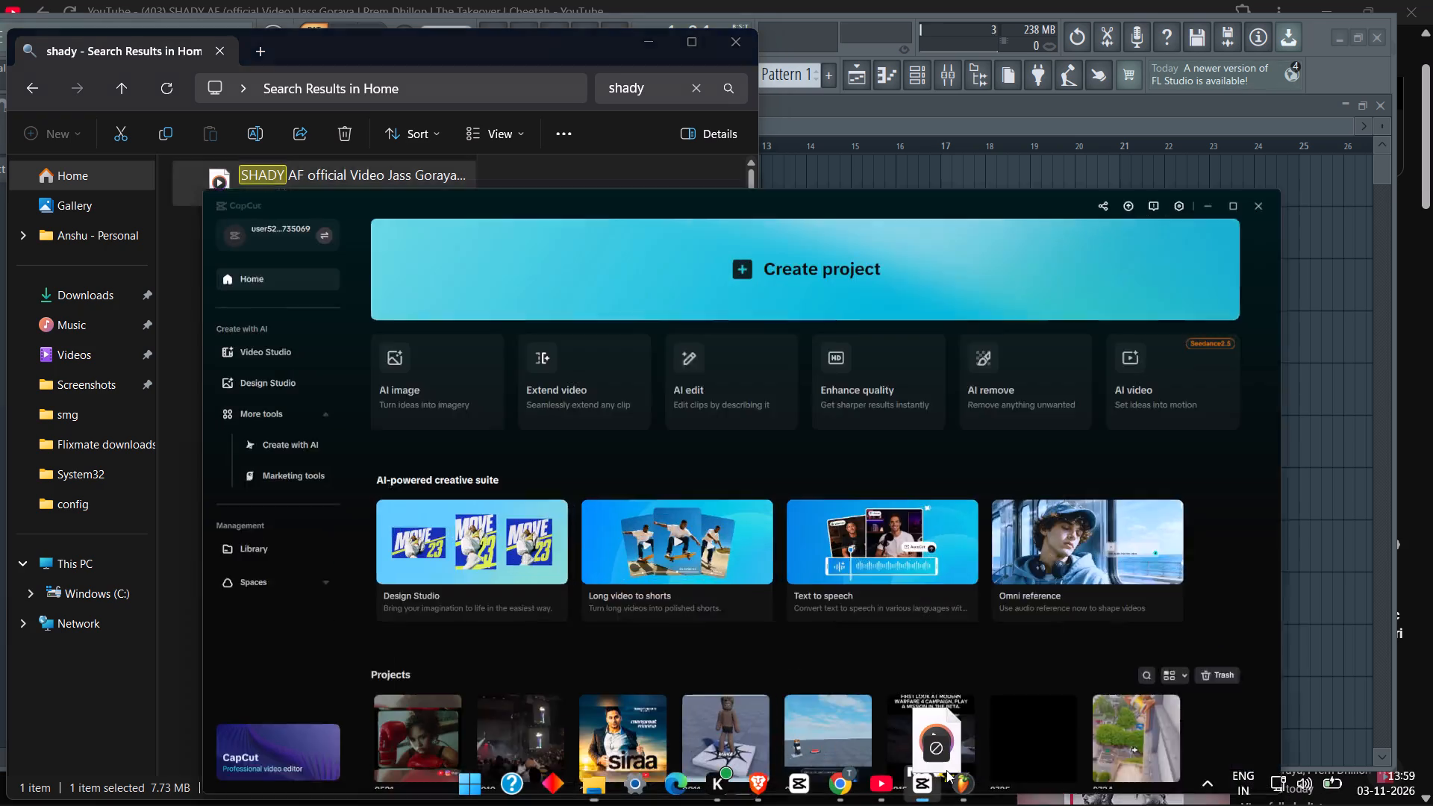
left_click_drag(946, 770, 920, 184)
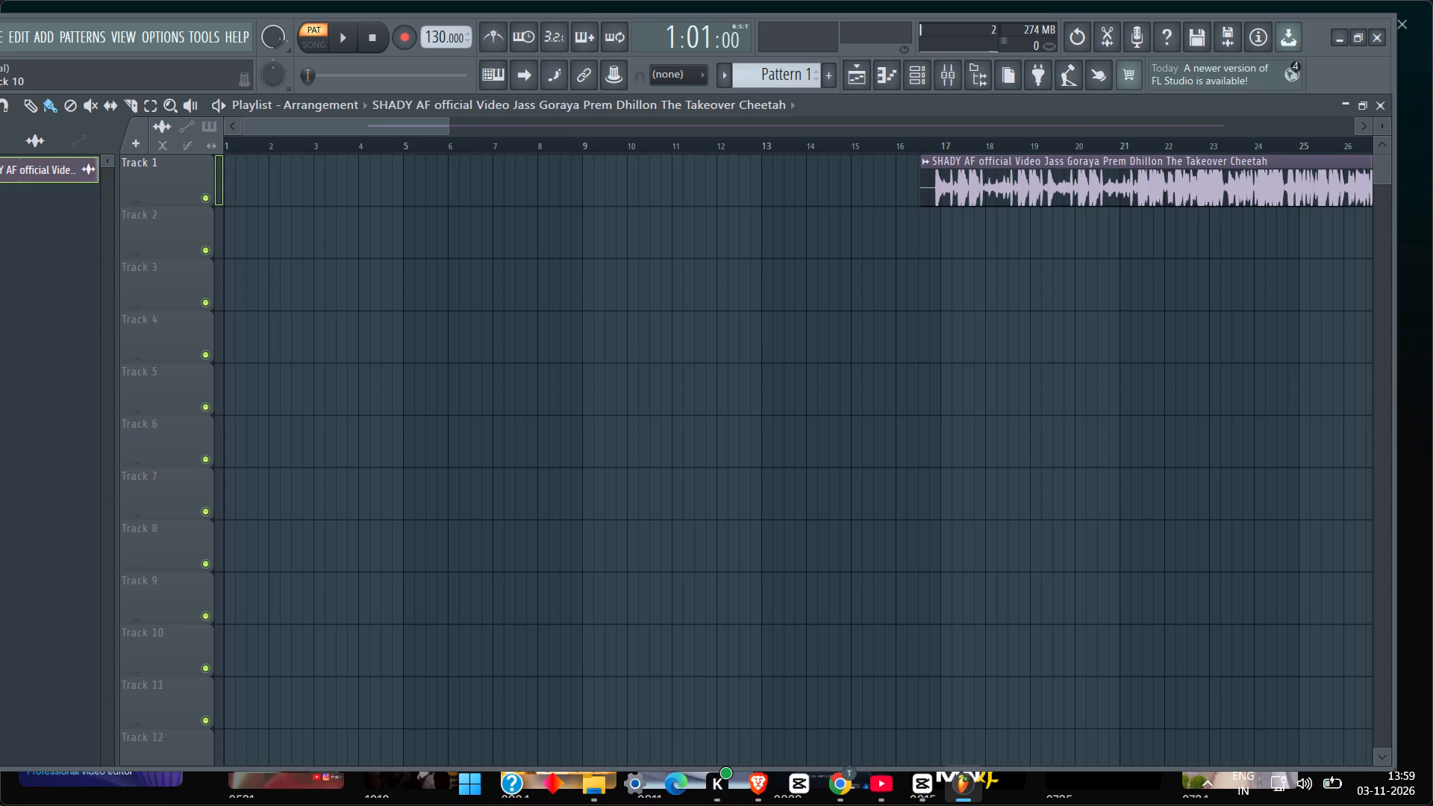
Move the SHADY AF audio clip on Track 1 to the start of the Playlist at bar 1.
left_click_drag(1031, 196, 861, 206)
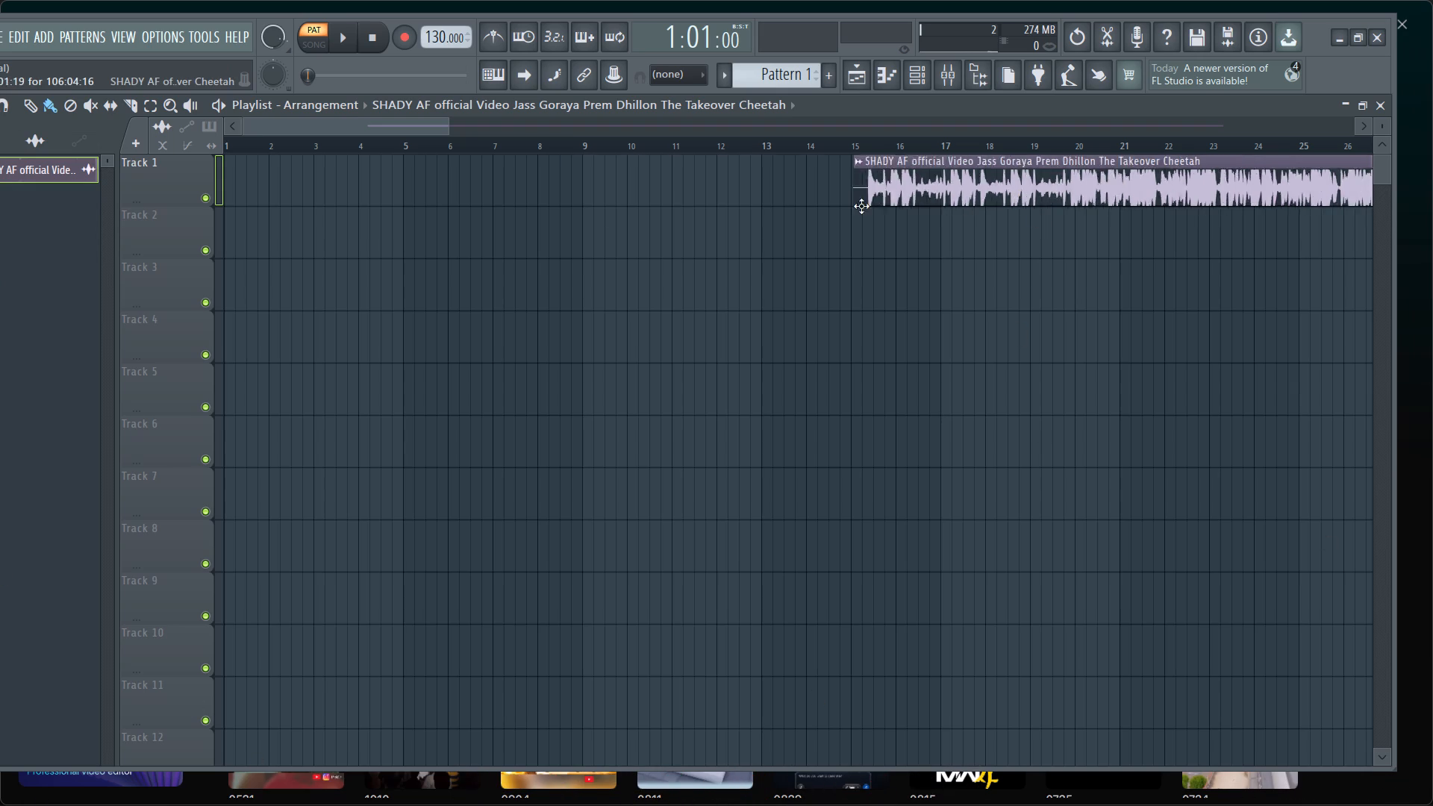
left_click_drag(861, 206, 314, 214)
Set playback to song mode, show the Mixer and start playing the song.
left_click(305, 49)
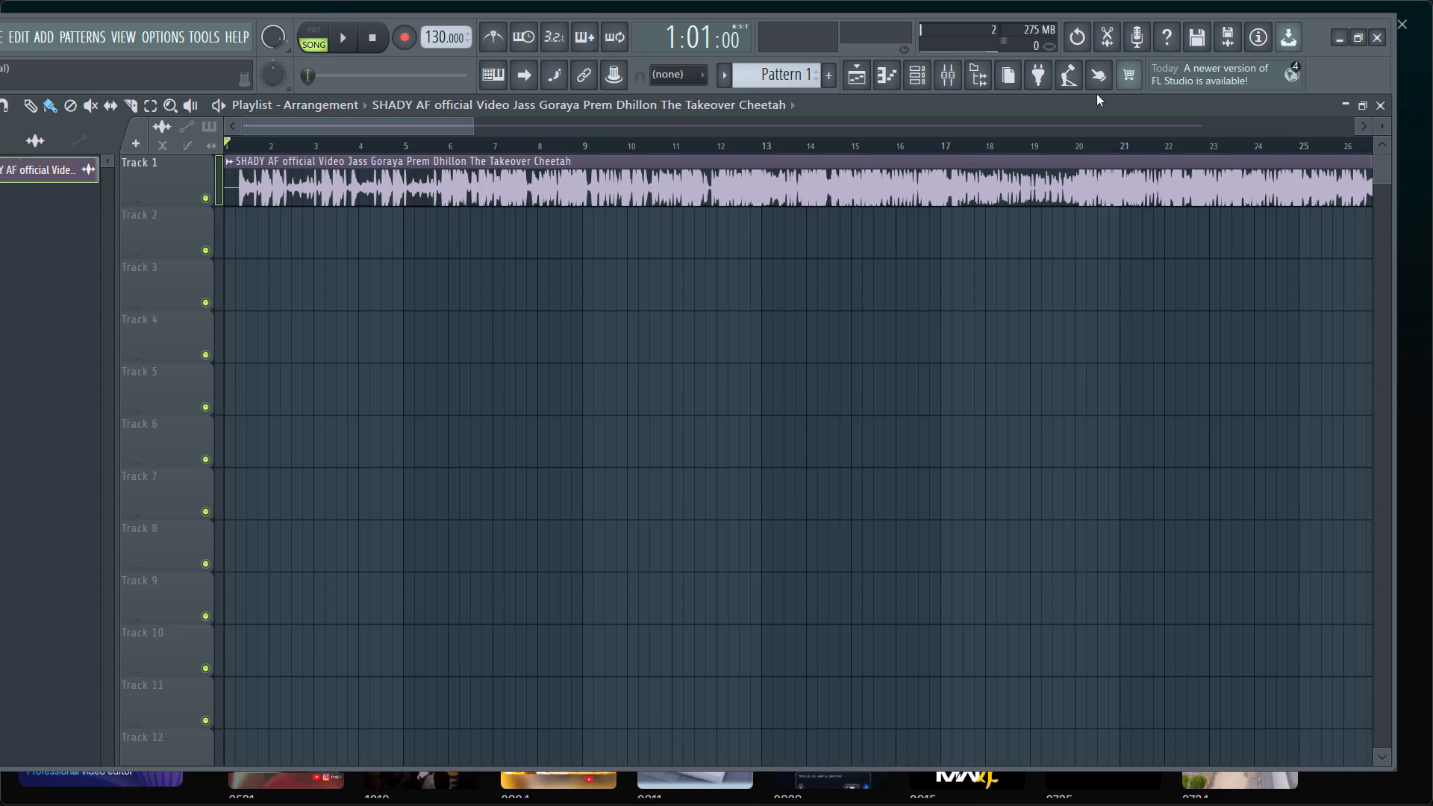
left_click(947, 71)
key("space")
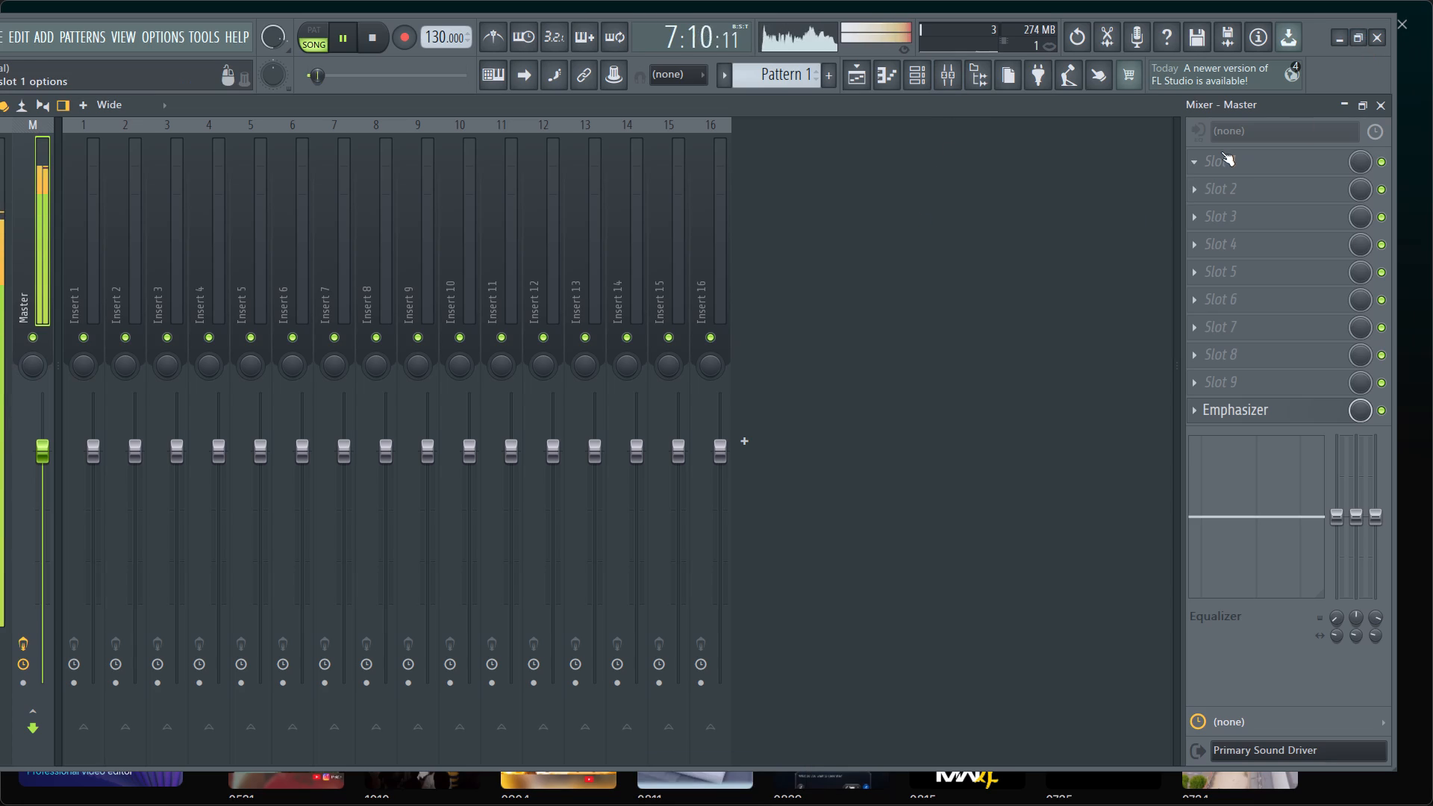
Delete the Emphasizer effect from slot 10 of the Master mixer track.
left_click(1193, 413)
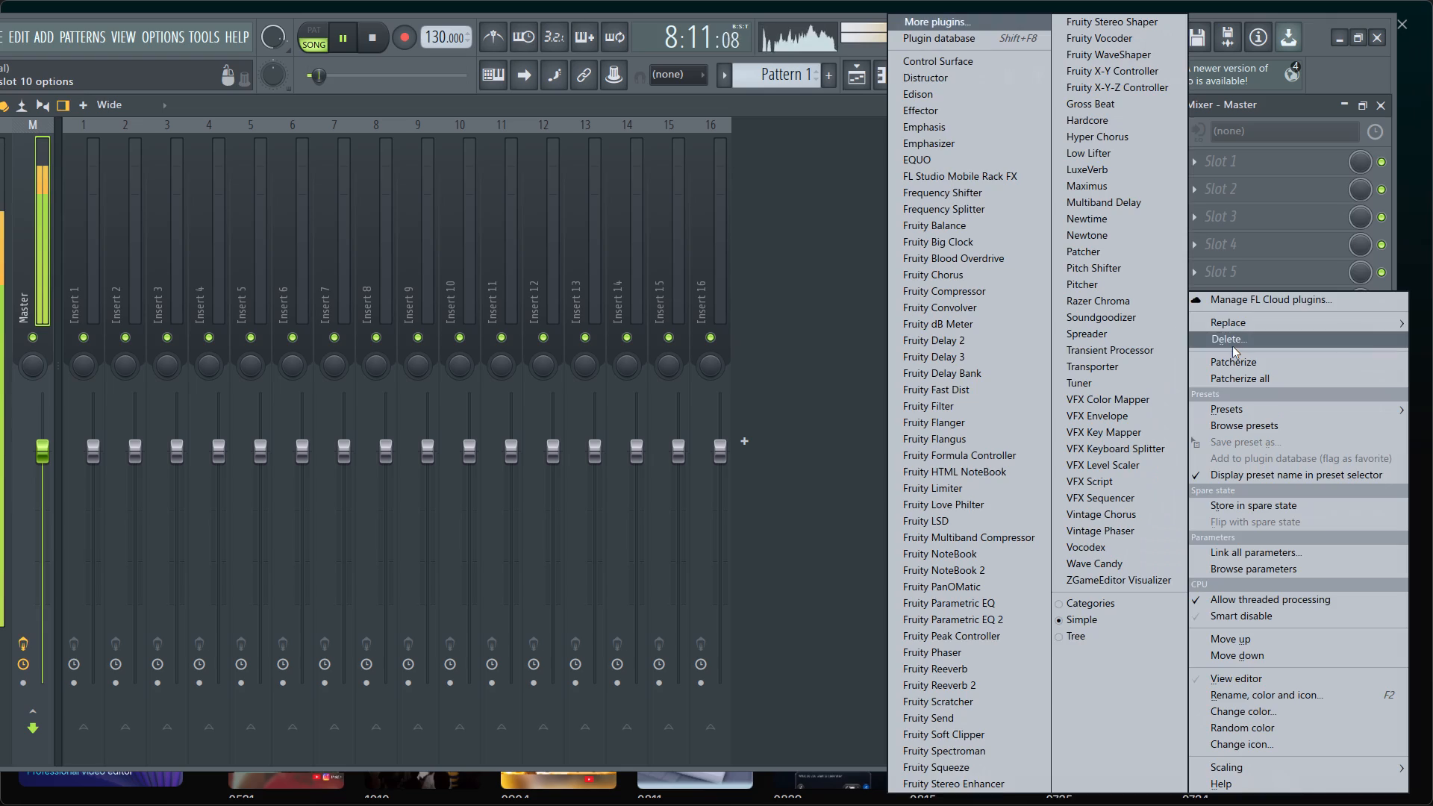
left_click(1232, 346)
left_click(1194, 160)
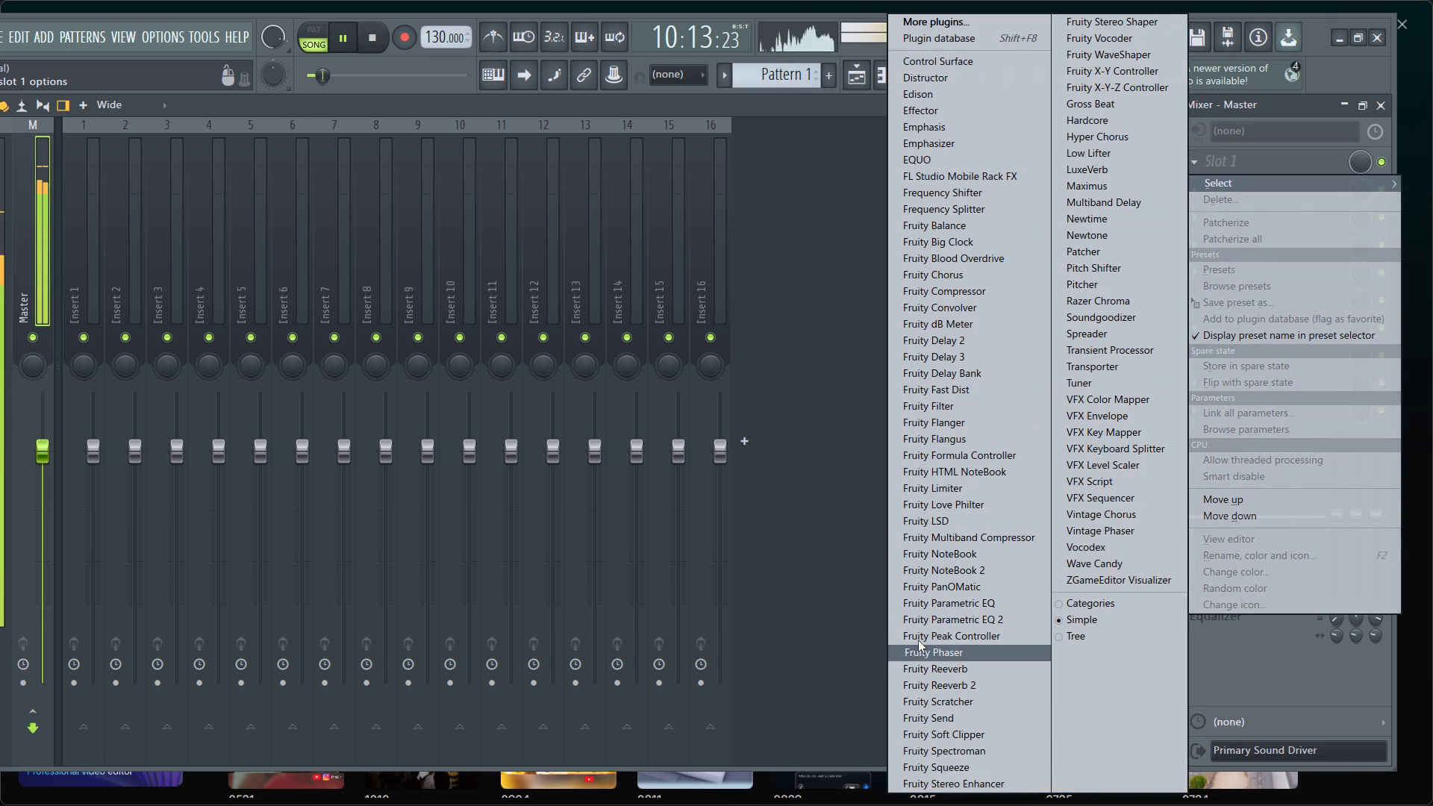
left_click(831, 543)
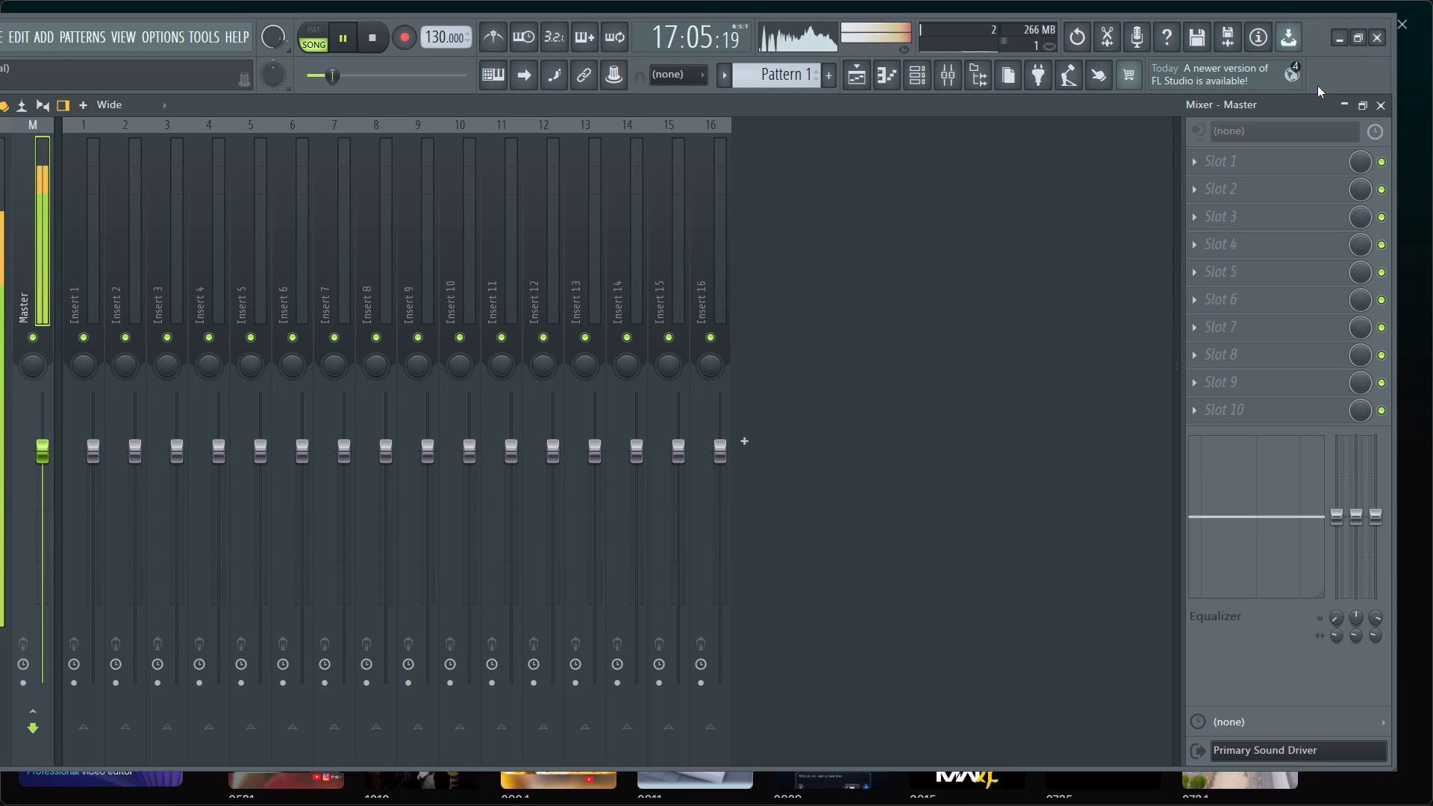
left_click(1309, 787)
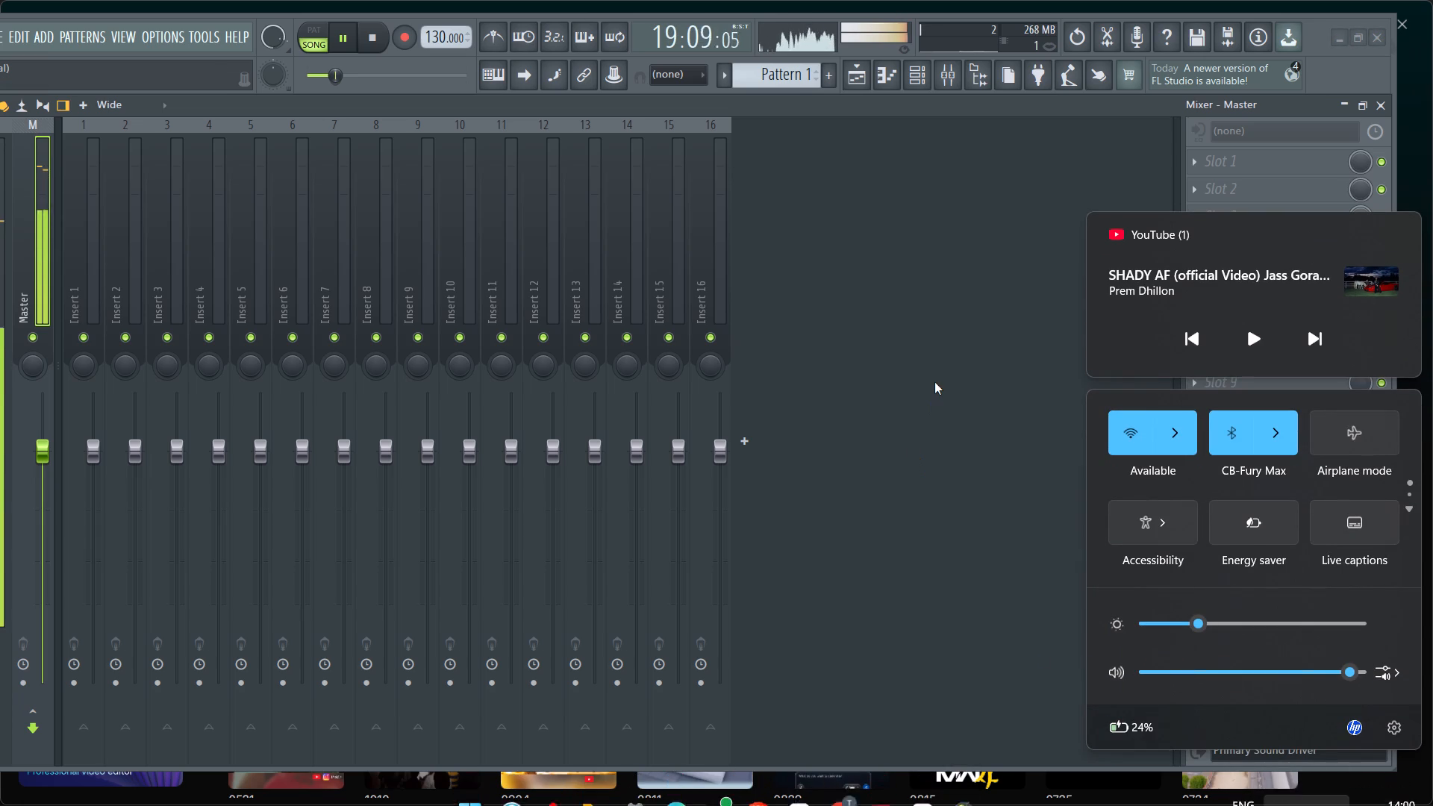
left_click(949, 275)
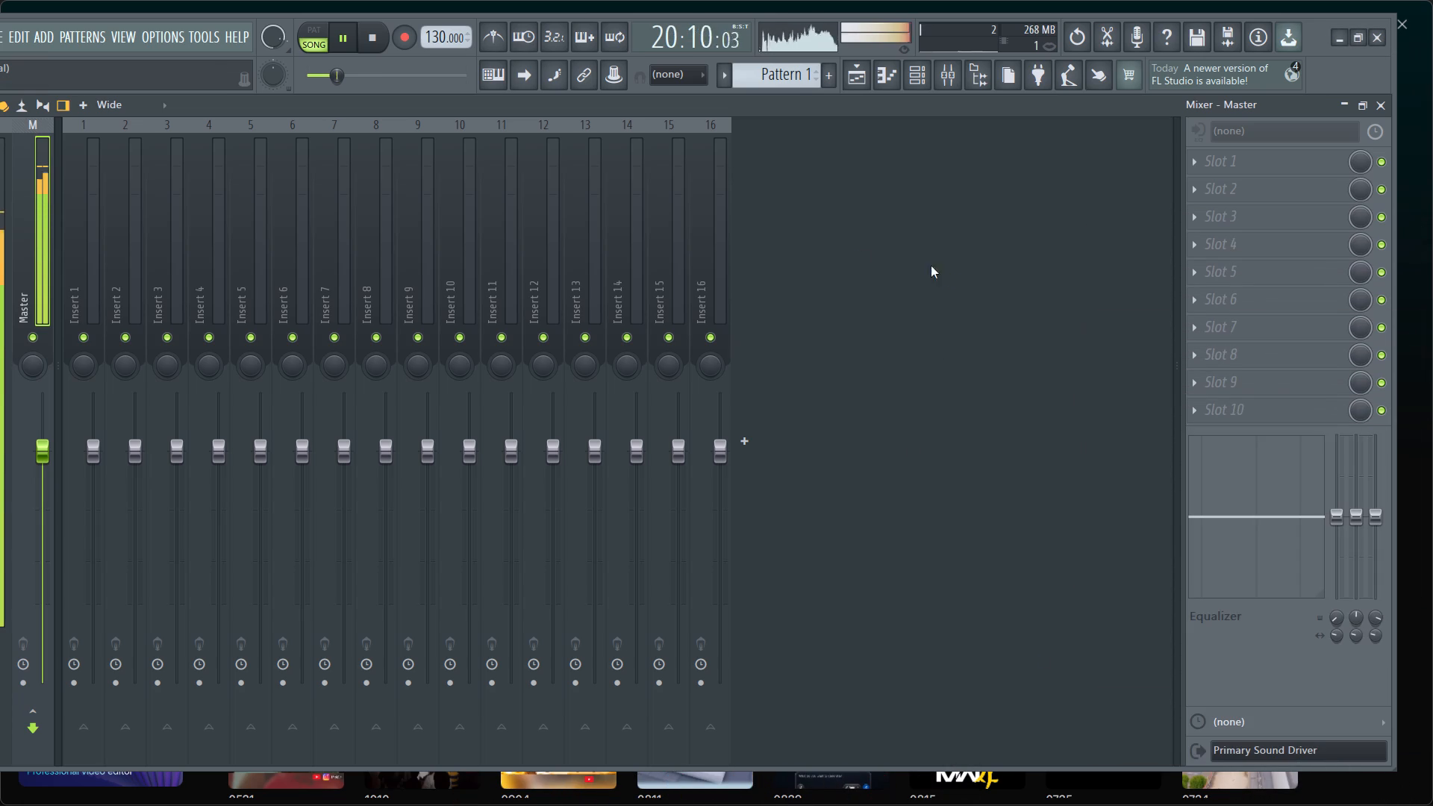
Jump the song playback ahead to about bar 44.
left_click_drag(348, 78, 381, 72)
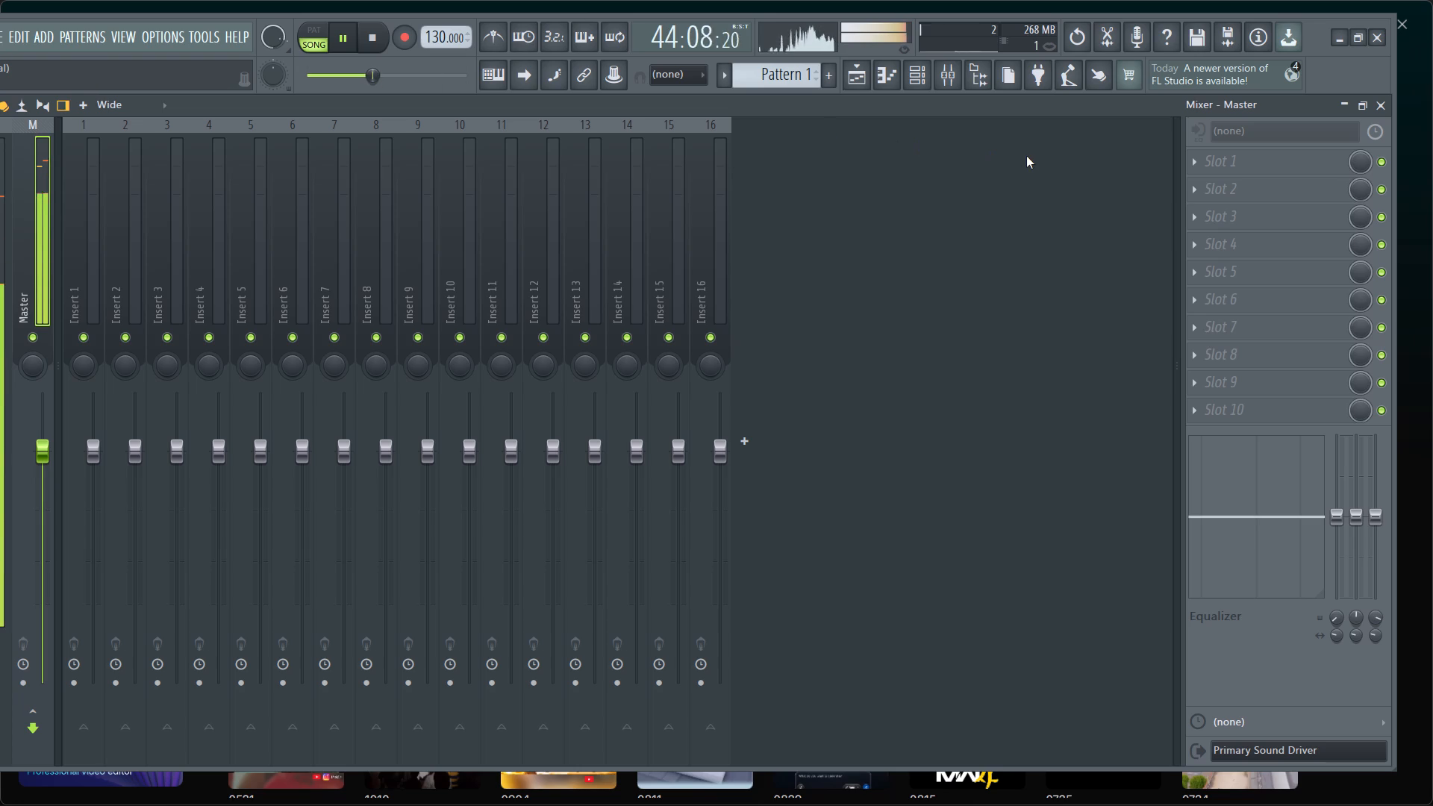
Load Fruity Reeverb into slot 1 of the Master mixer track and move its window clear of the Master track.
left_click(1193, 157)
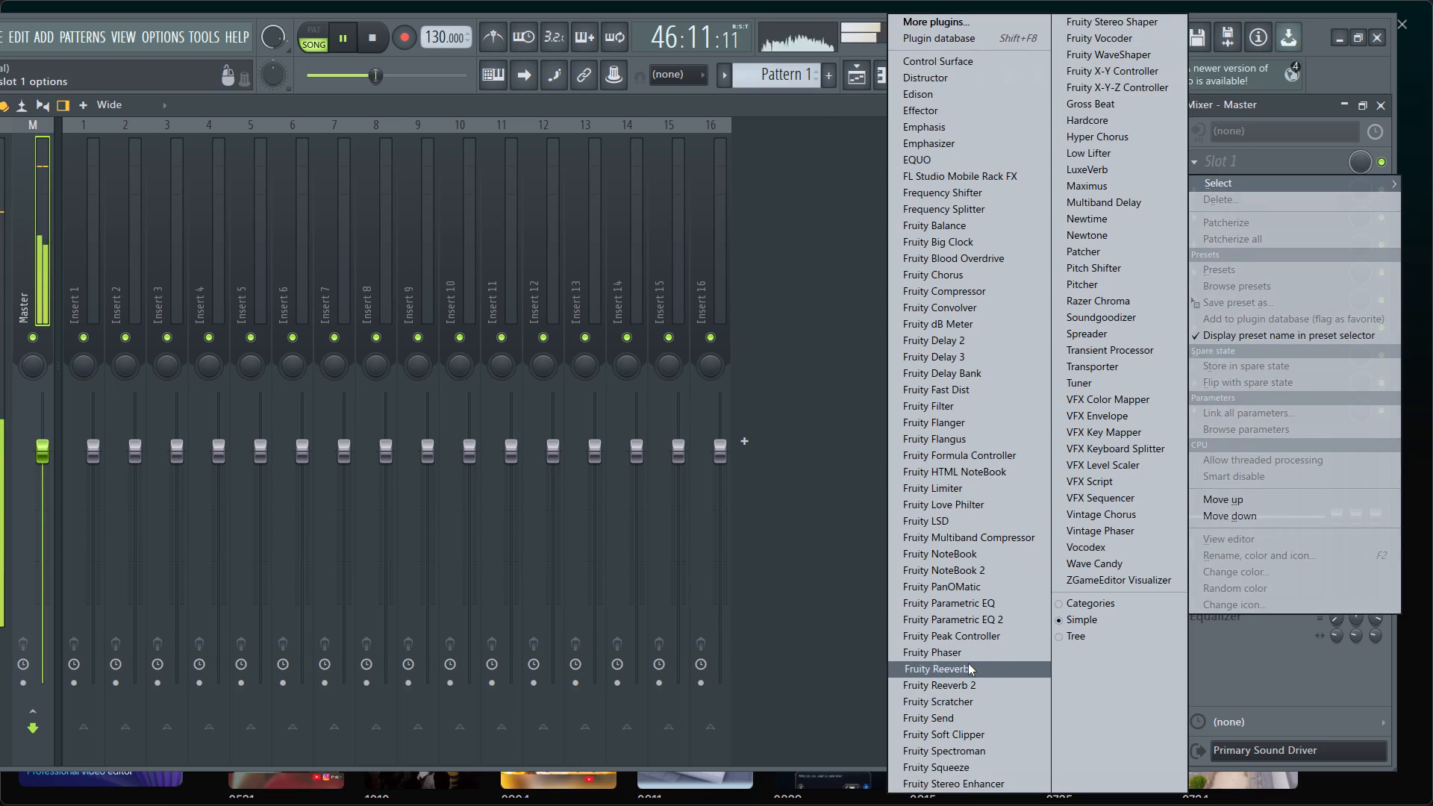
left_click(968, 663)
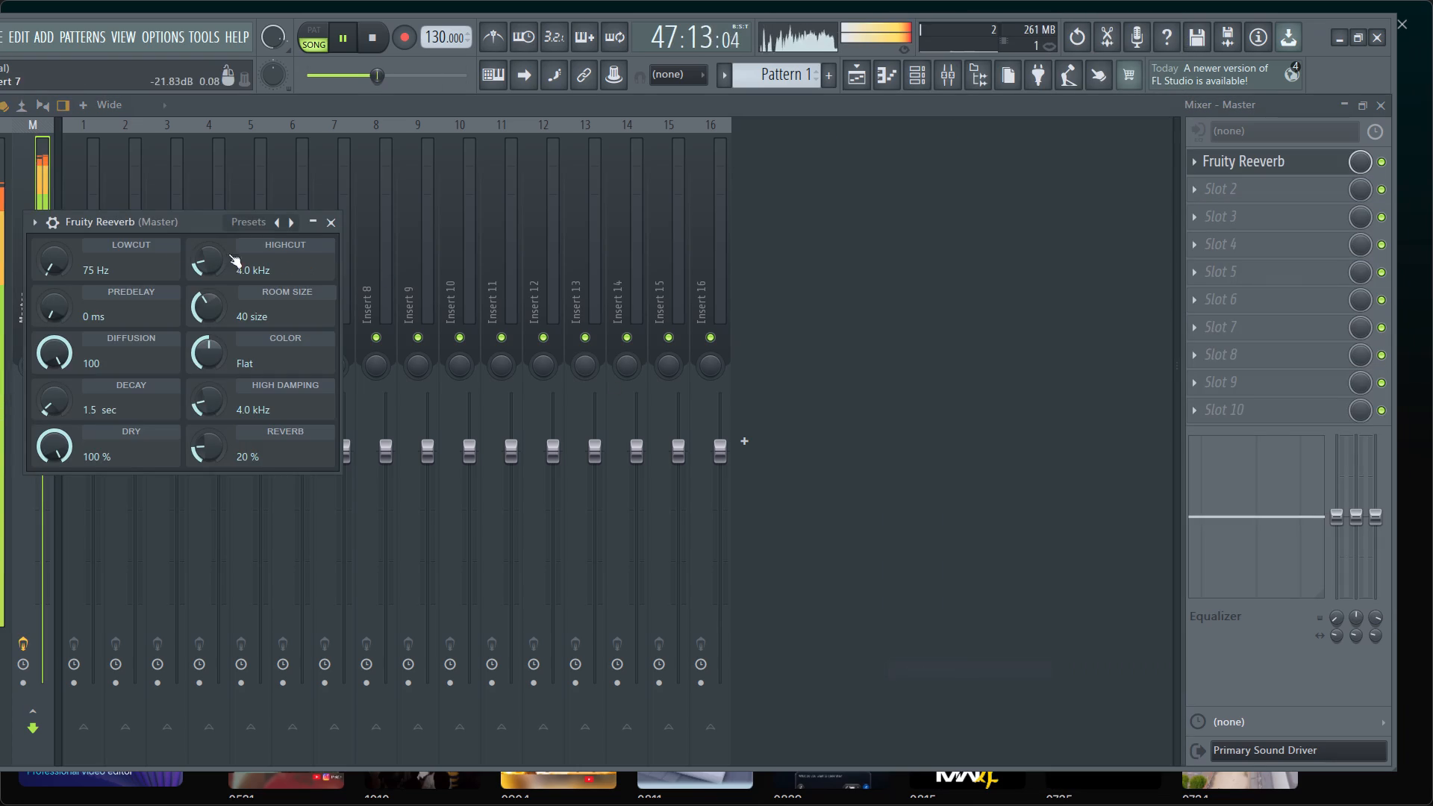
left_click_drag(149, 220, 734, 382)
Set Fruity Reeverb to 73% reverb, 672 Hz low cut, 73 room size and 7.0 kHz high damping.
left_click_drag(784, 610, 784, 596)
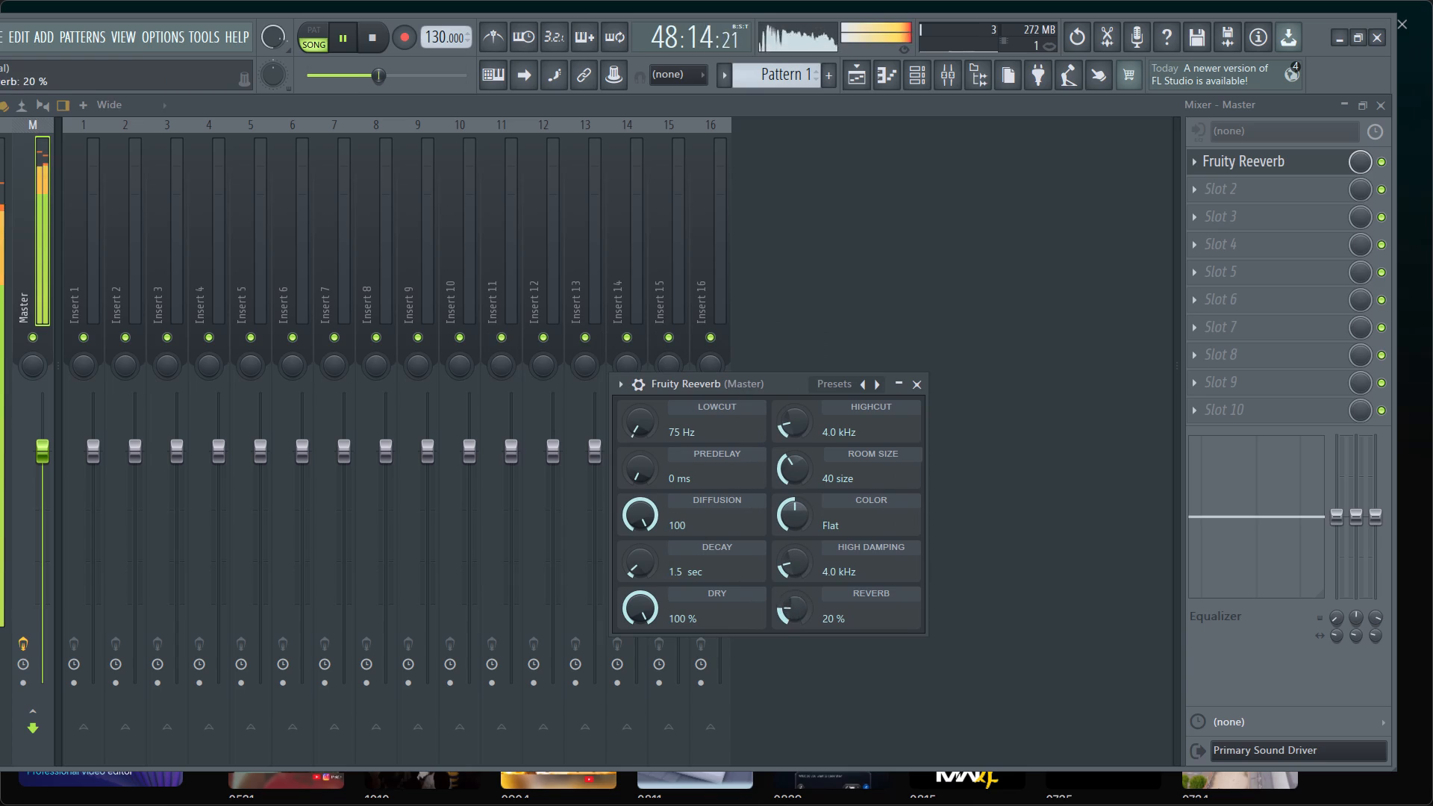
left_click_drag(784, 596, 760, 346)
scroll(784, 610, "up", 3)
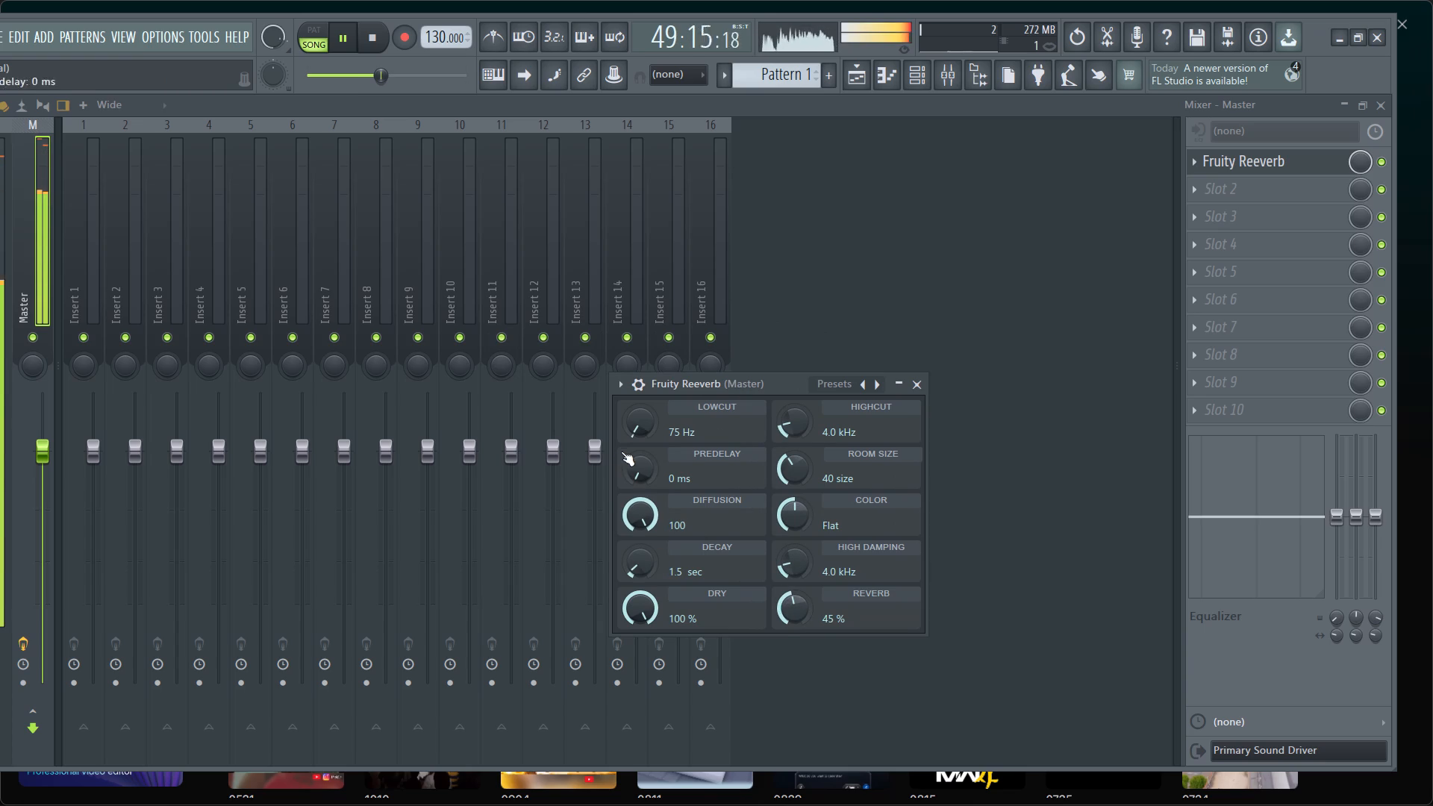
left_click_drag(634, 438, 596, 296)
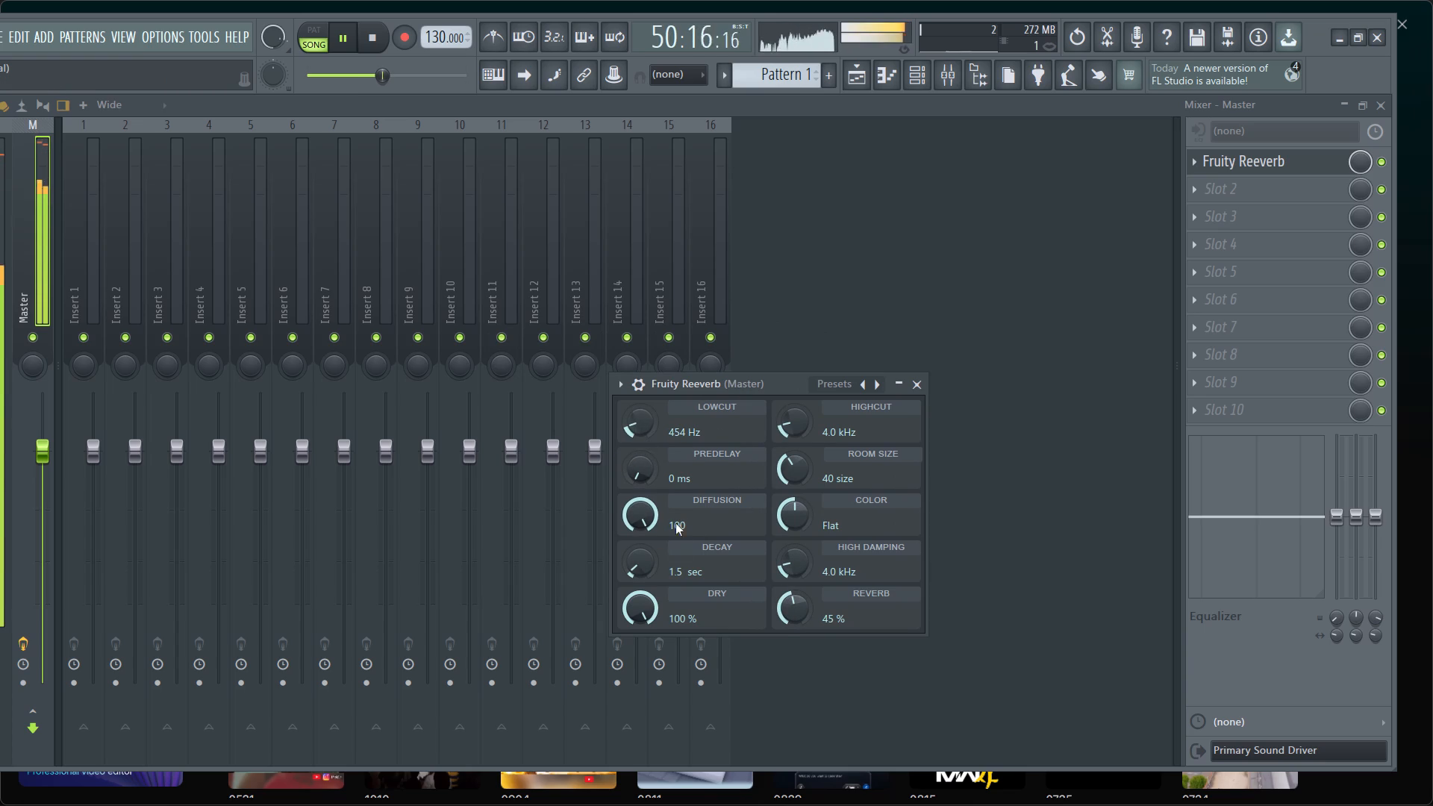
left_click_drag(808, 611, 756, 322)
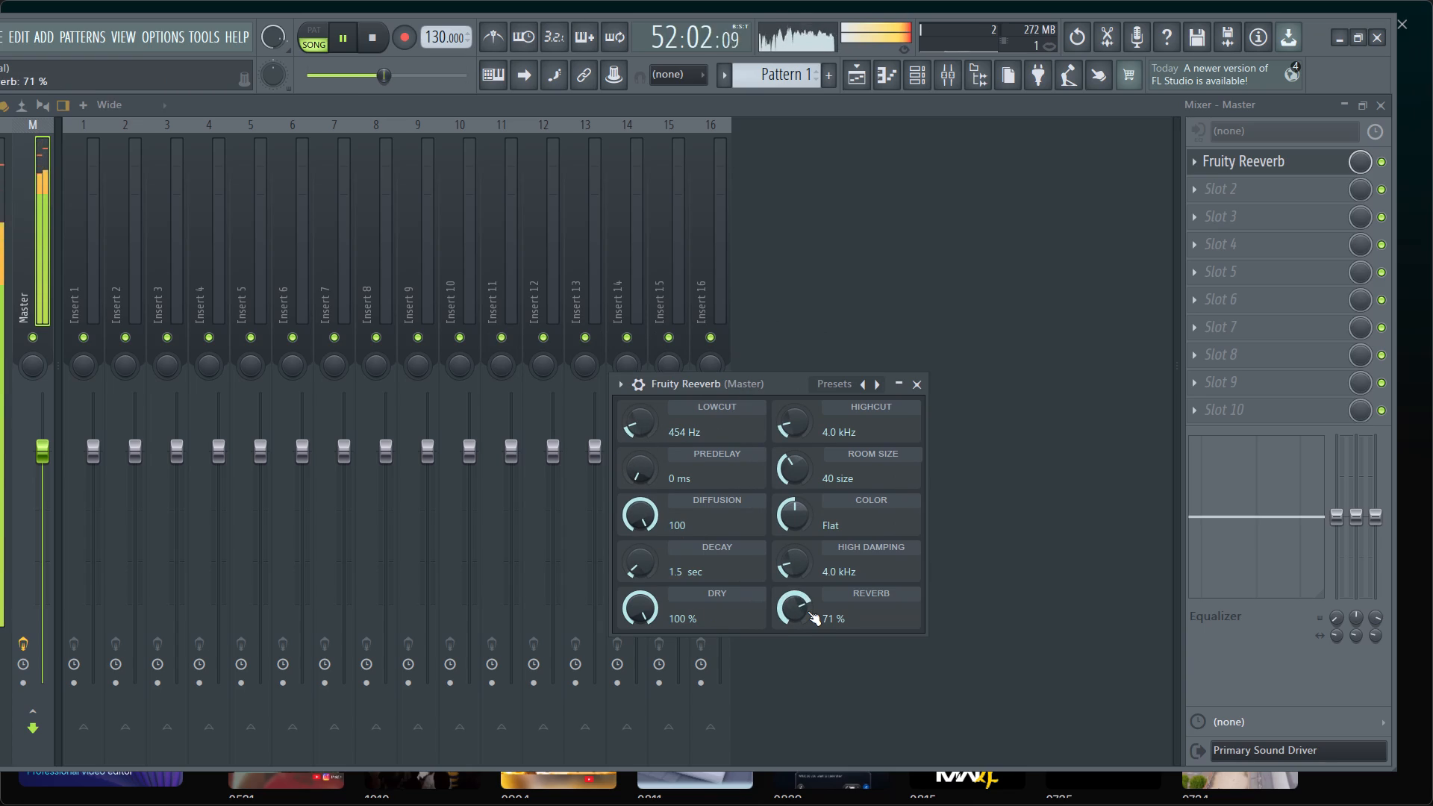
scroll(808, 611, "up", 2)
left_click_drag(640, 428, 615, 361)
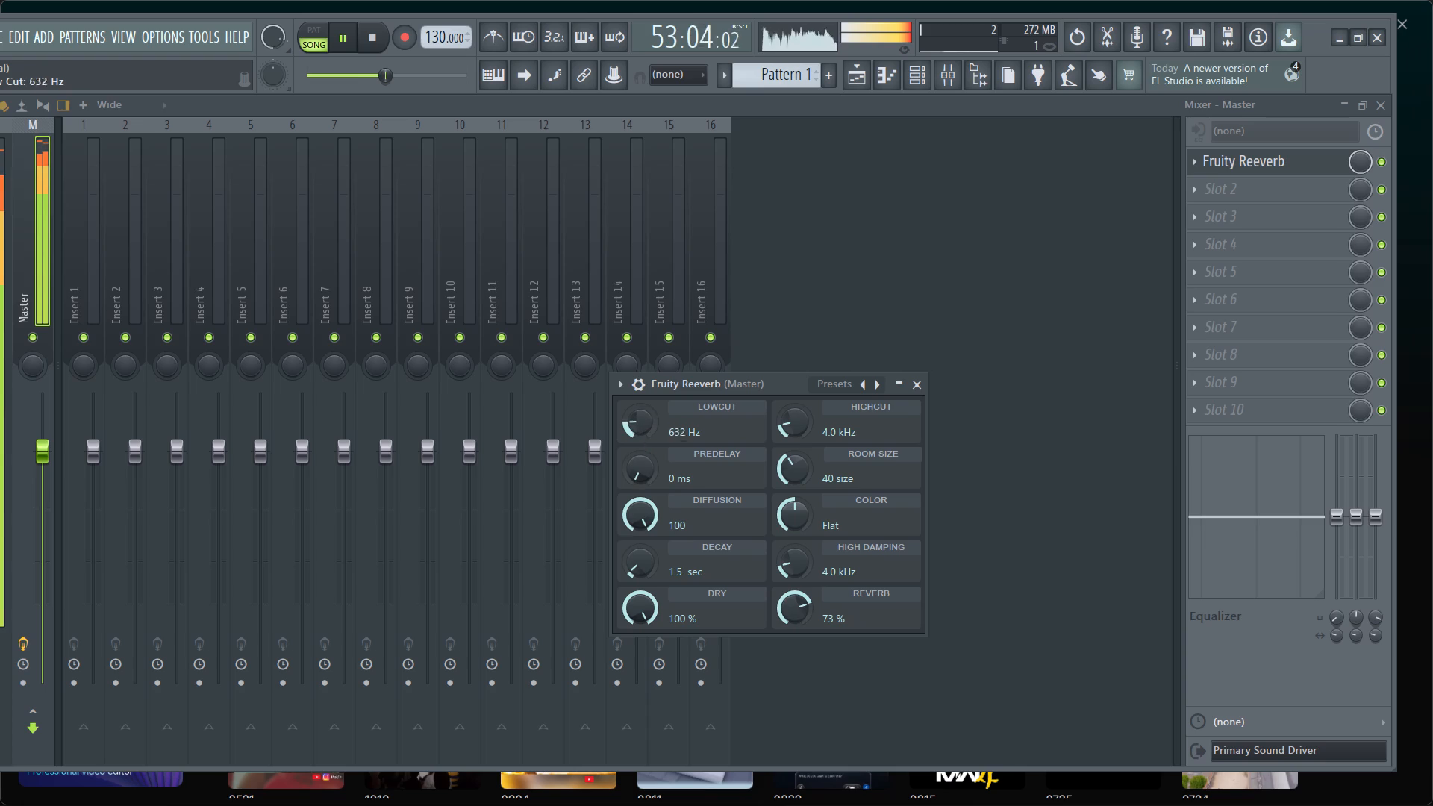
left_click_drag(615, 361, 611, 346)
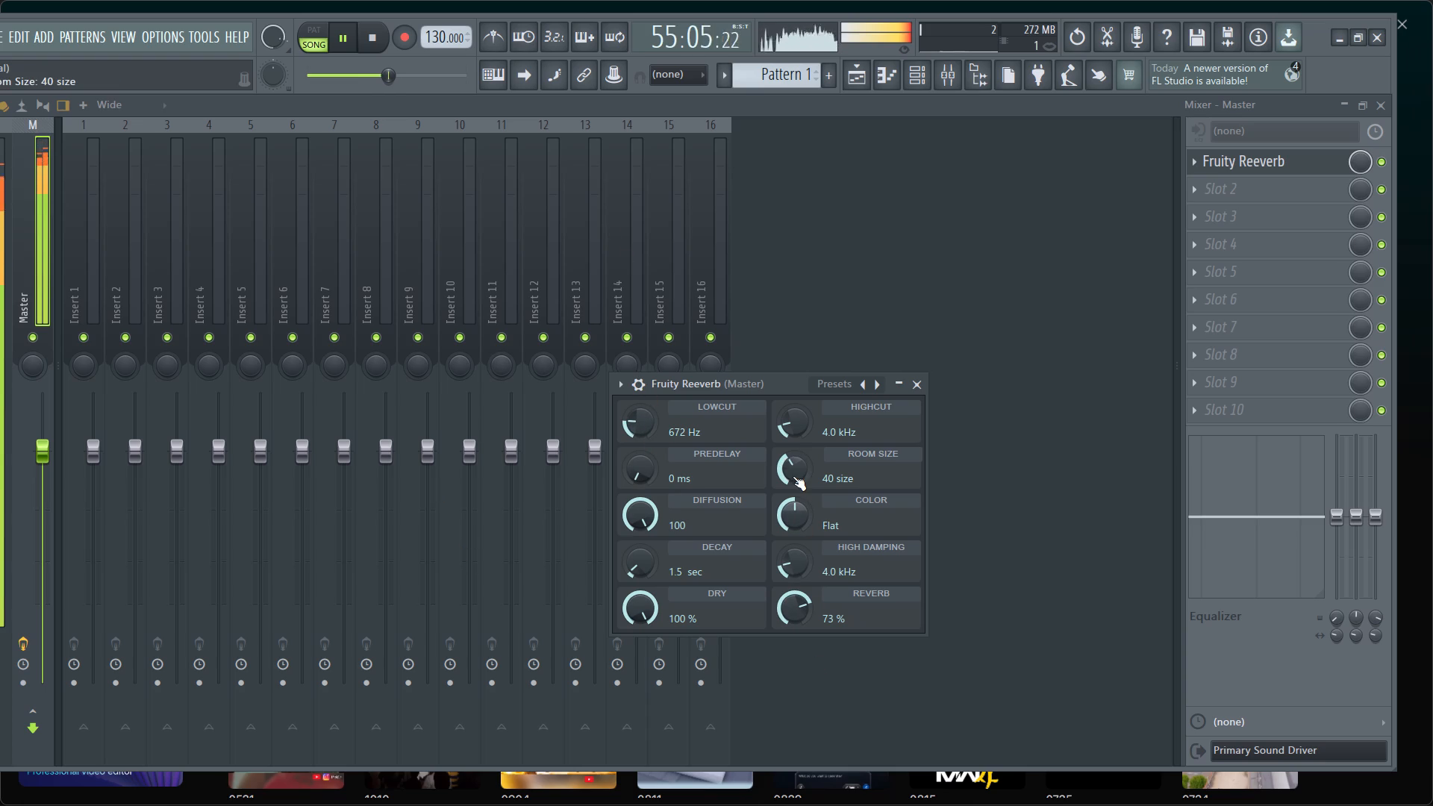
left_click_drag(793, 475, 734, 127)
scroll(793, 475, "up", 3)
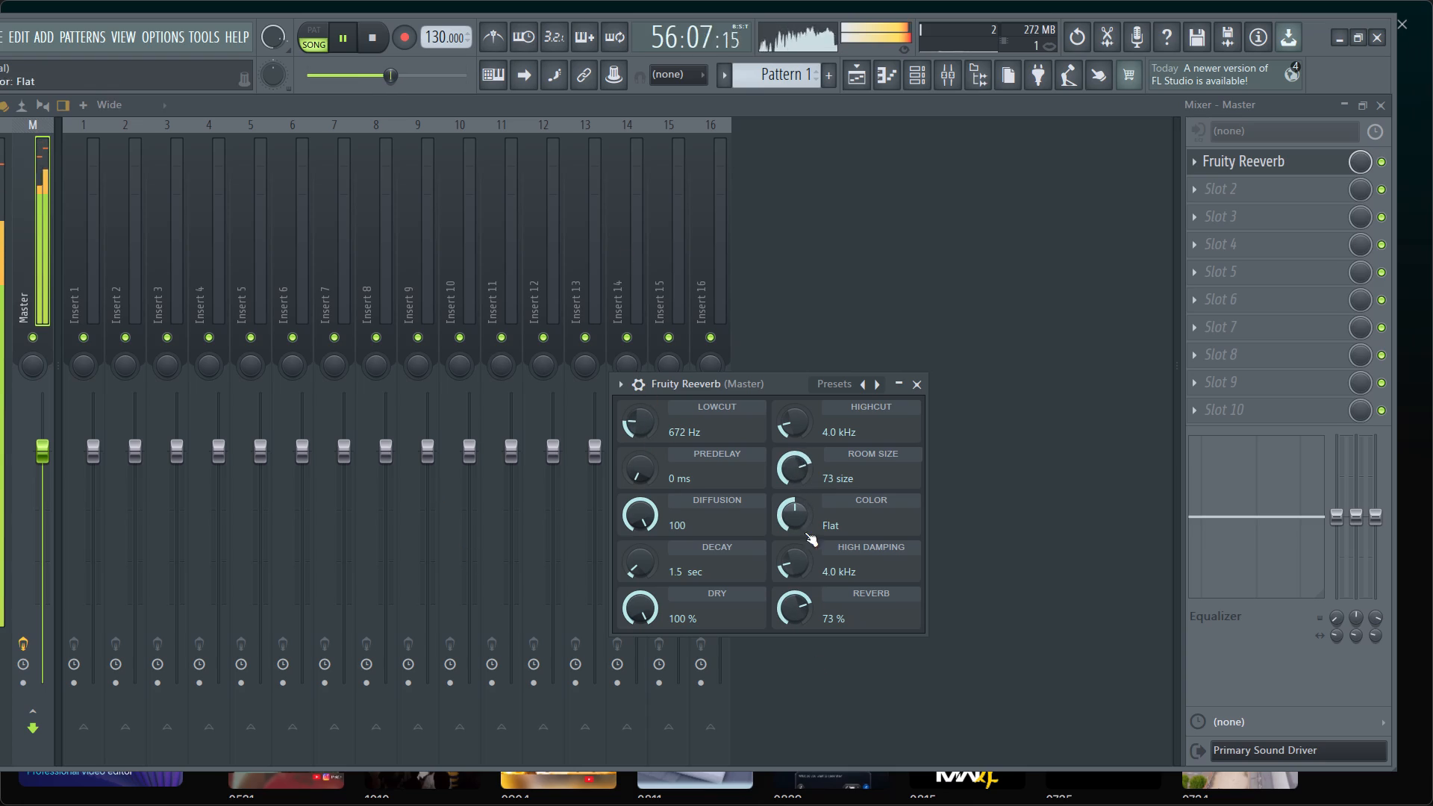
left_click_drag(790, 567, 739, 430)
scroll(790, 566, "up", 2)
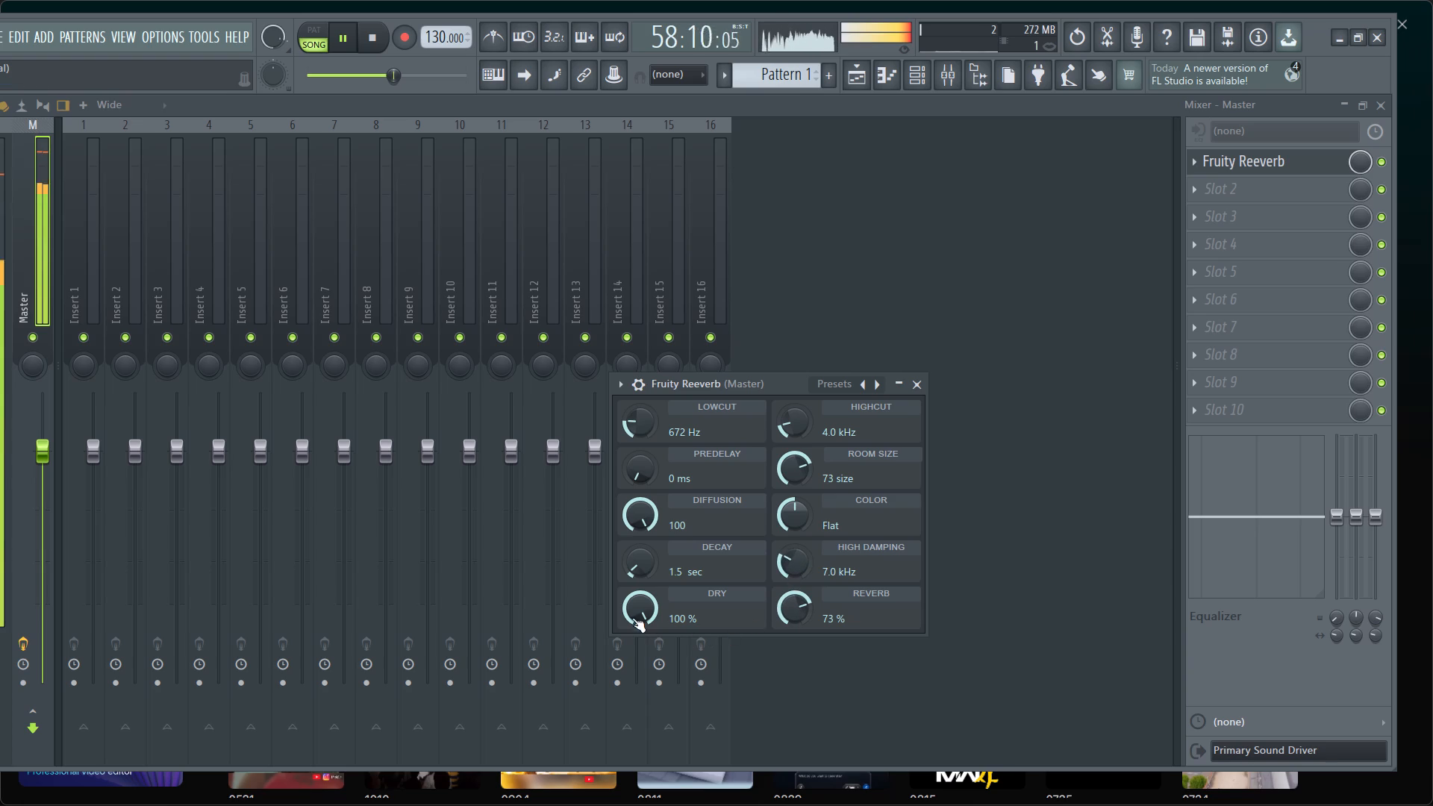
Fine-tune Fruity Reeverb to 92% dry, 75% reverb, 8.5 kHz high damping and 707 Hz low cut.
left_click_drag(628, 616, 622, 668)
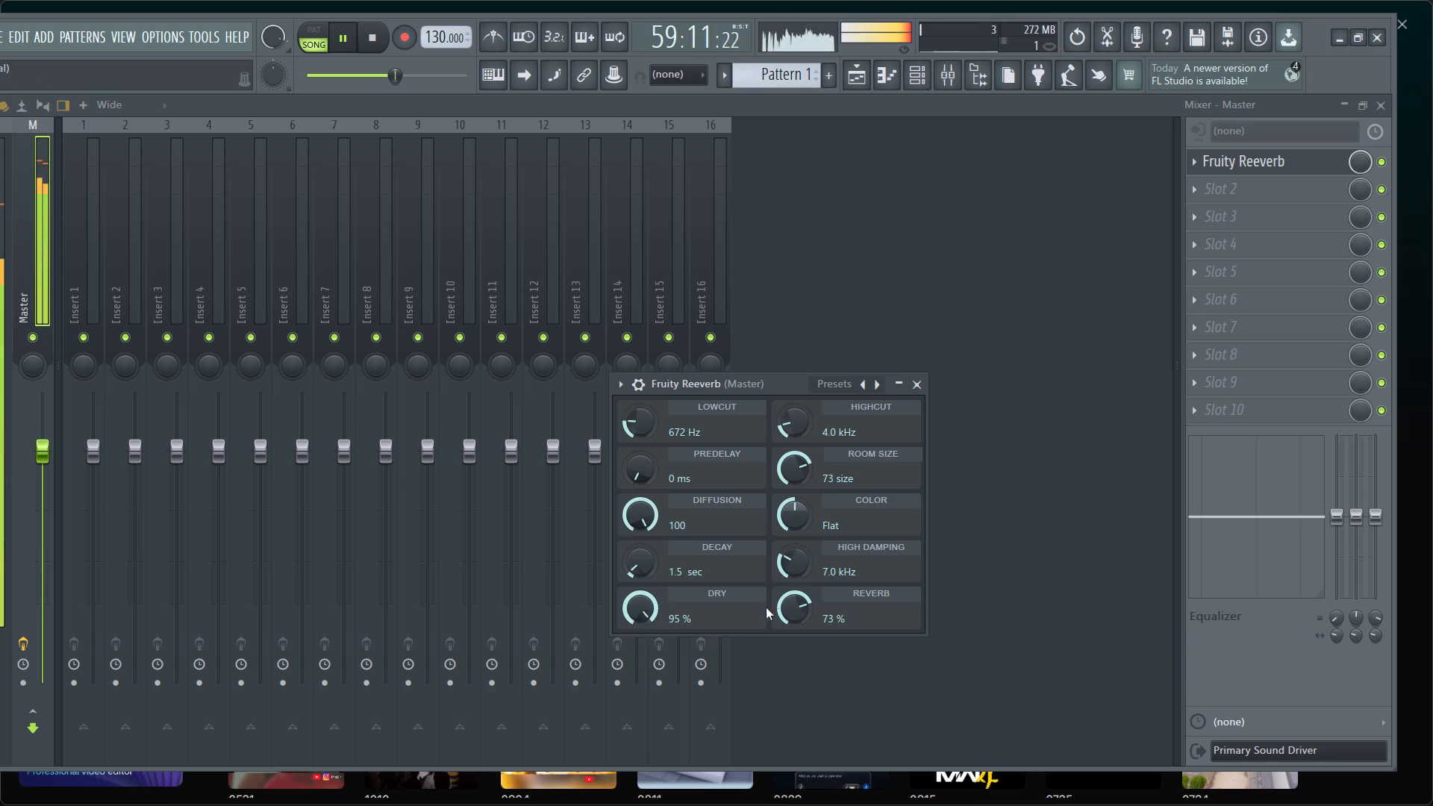
left_click_drag(633, 615, 630, 632)
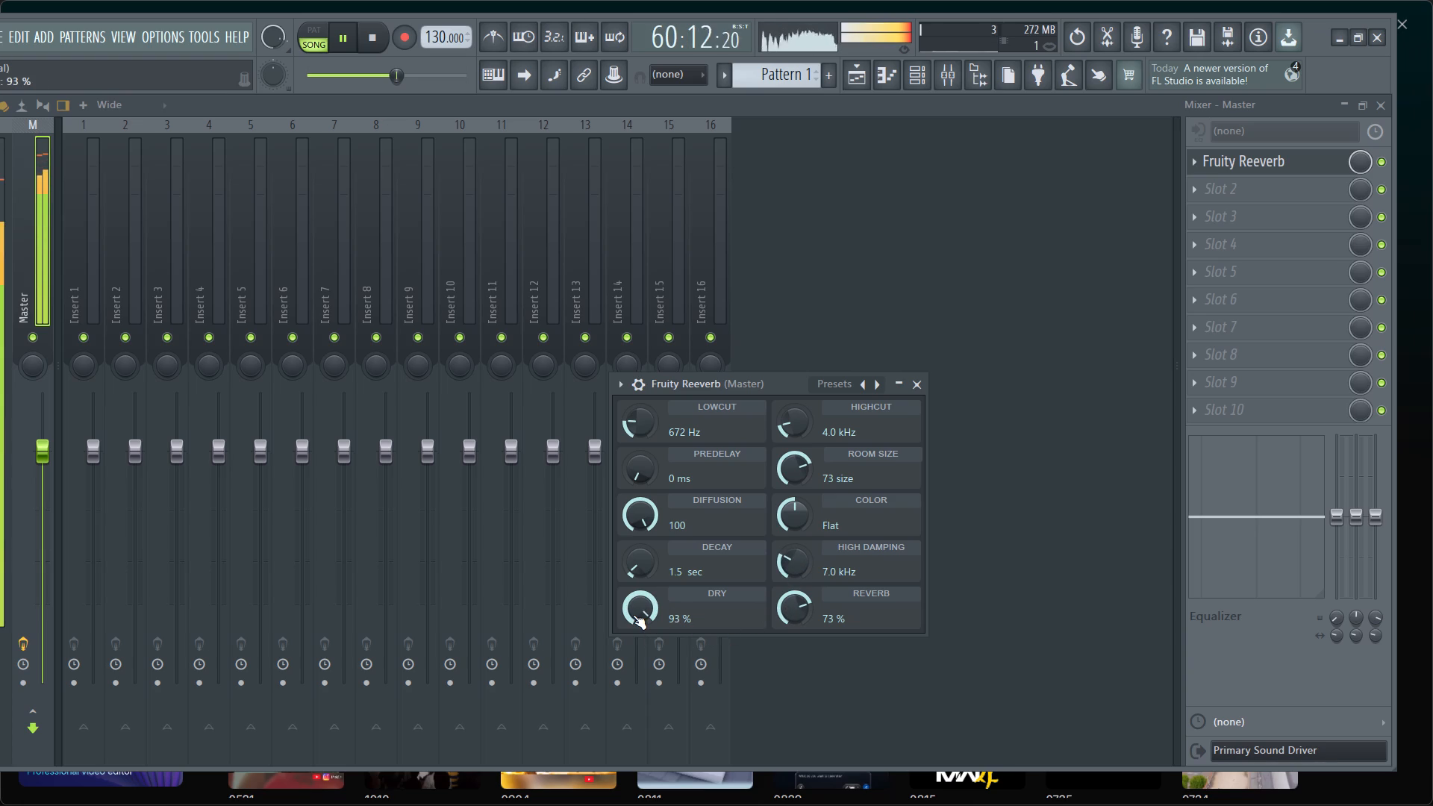
left_click_drag(781, 613, 777, 583)
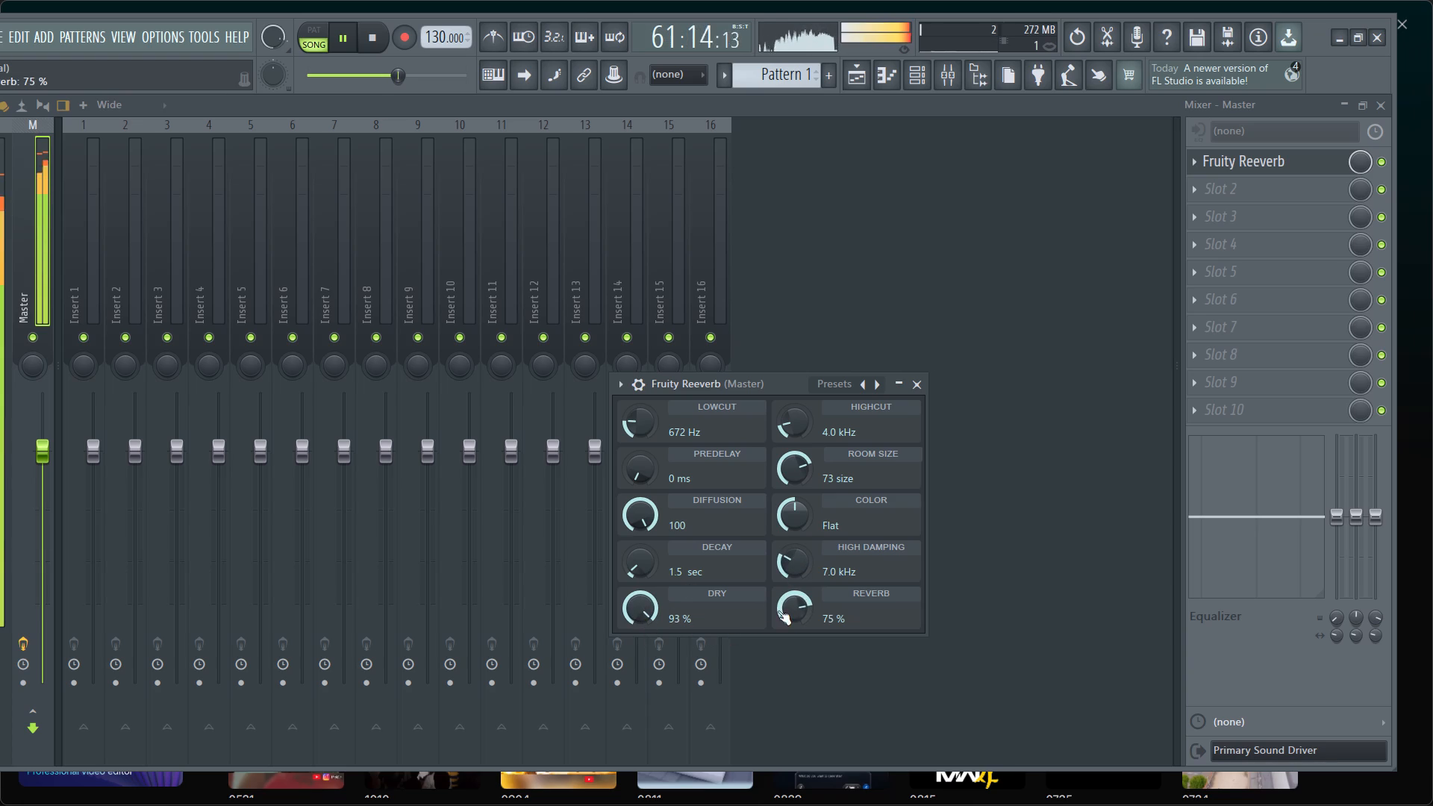
left_click_drag(638, 433, 632, 402)
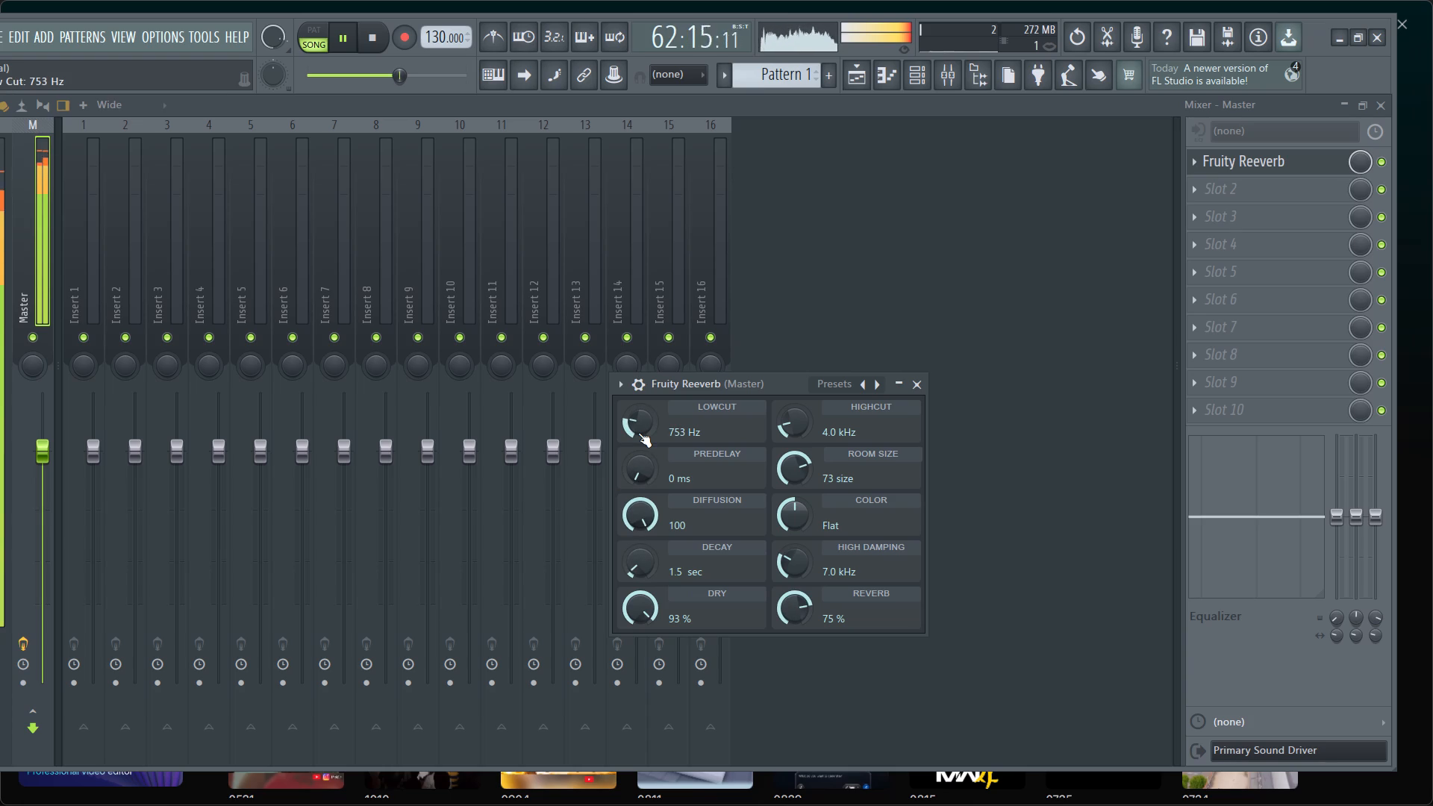
scroll(638, 433, "down", 1)
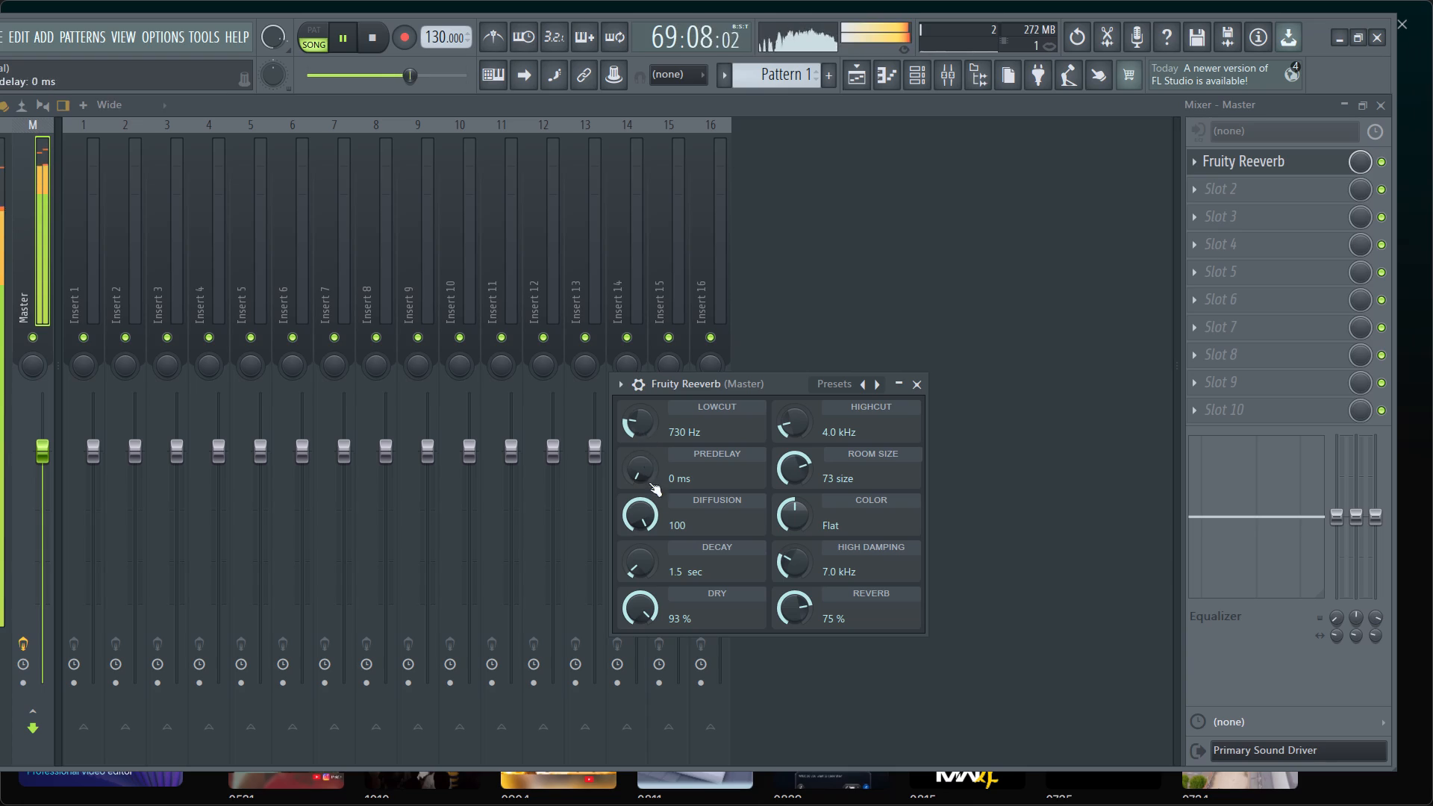
scroll(639, 604, "down", 2)
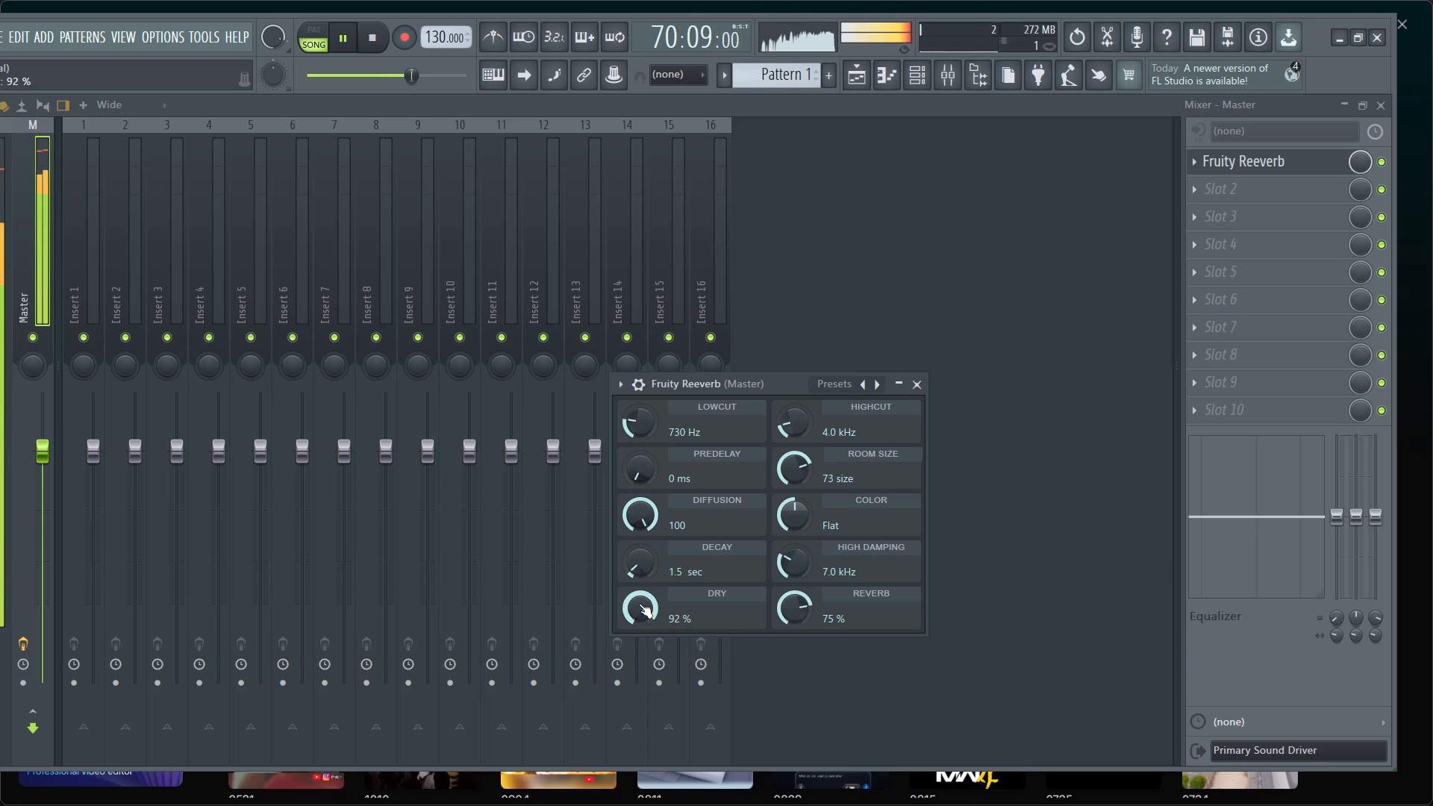
left_click_drag(777, 569, 777, 552)
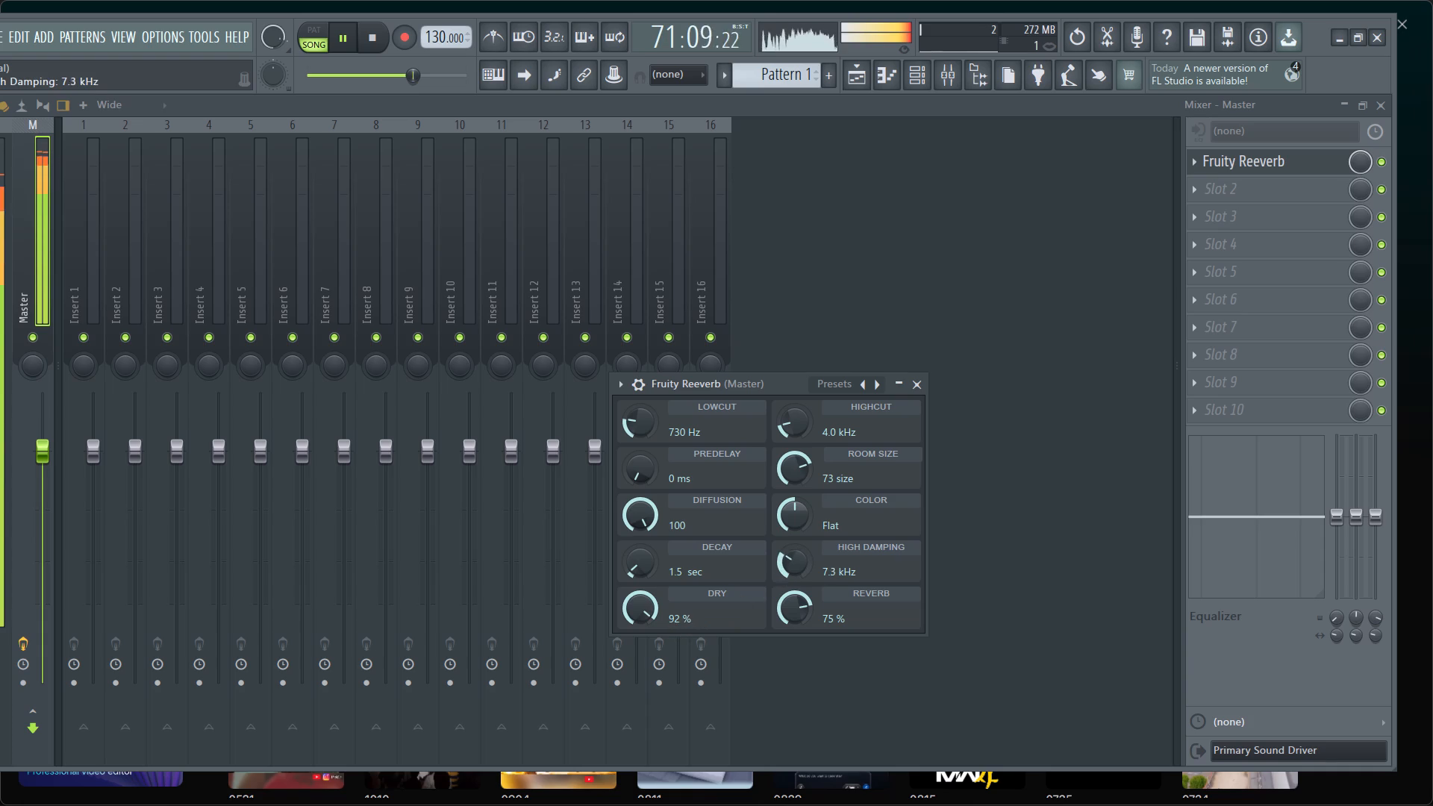
left_click_drag(777, 552, 758, 473)
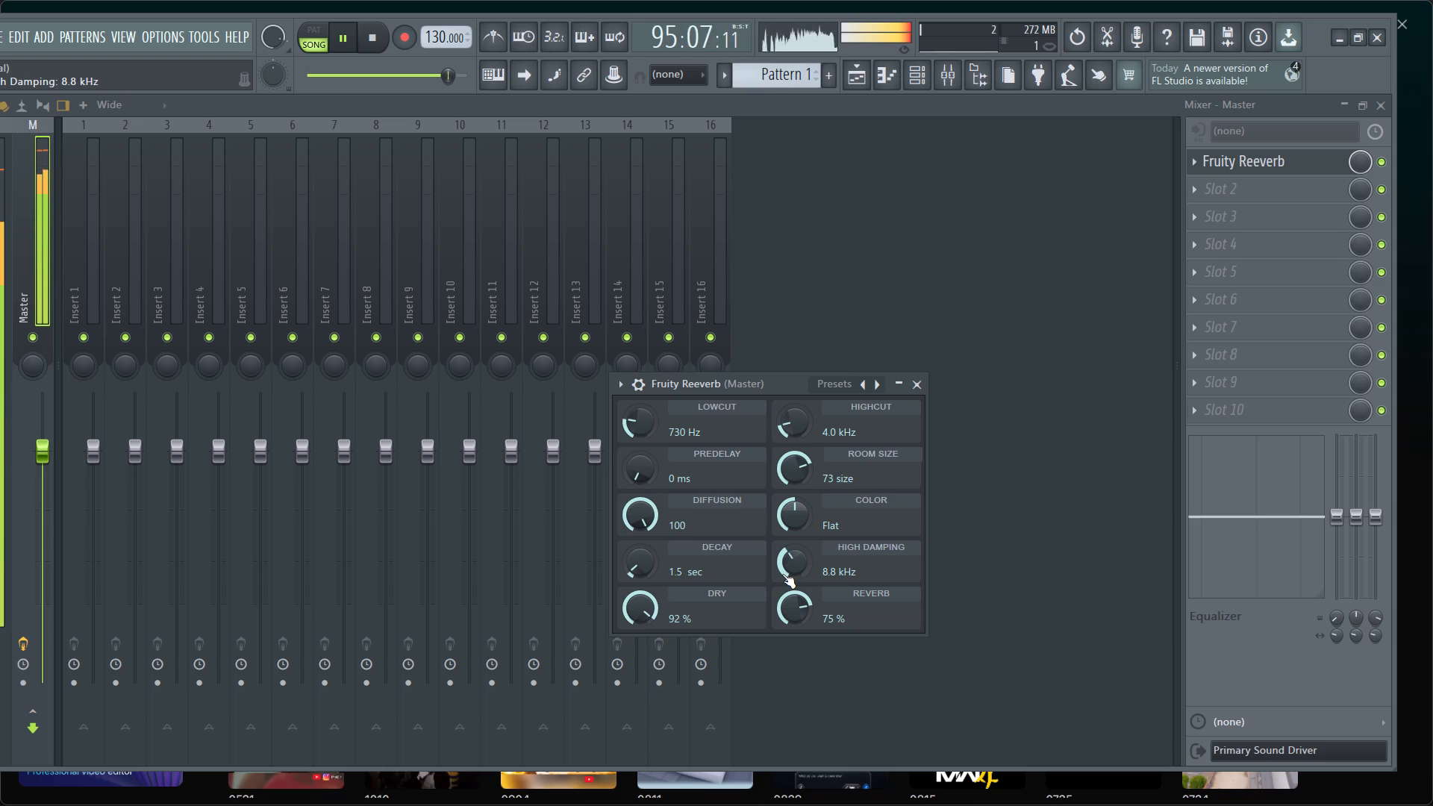
scroll(782, 574, "down", 2)
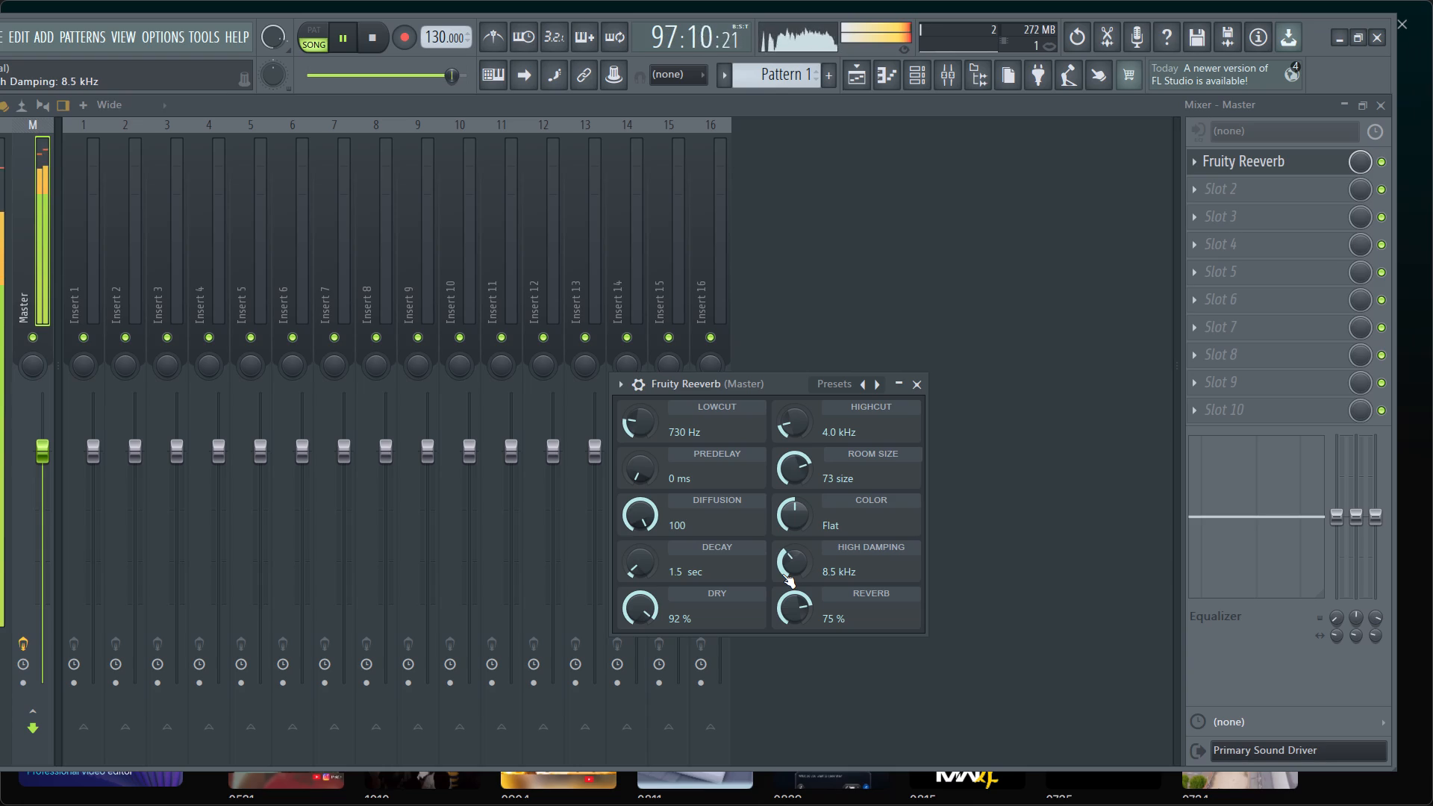
scroll(627, 422, "down", 1)
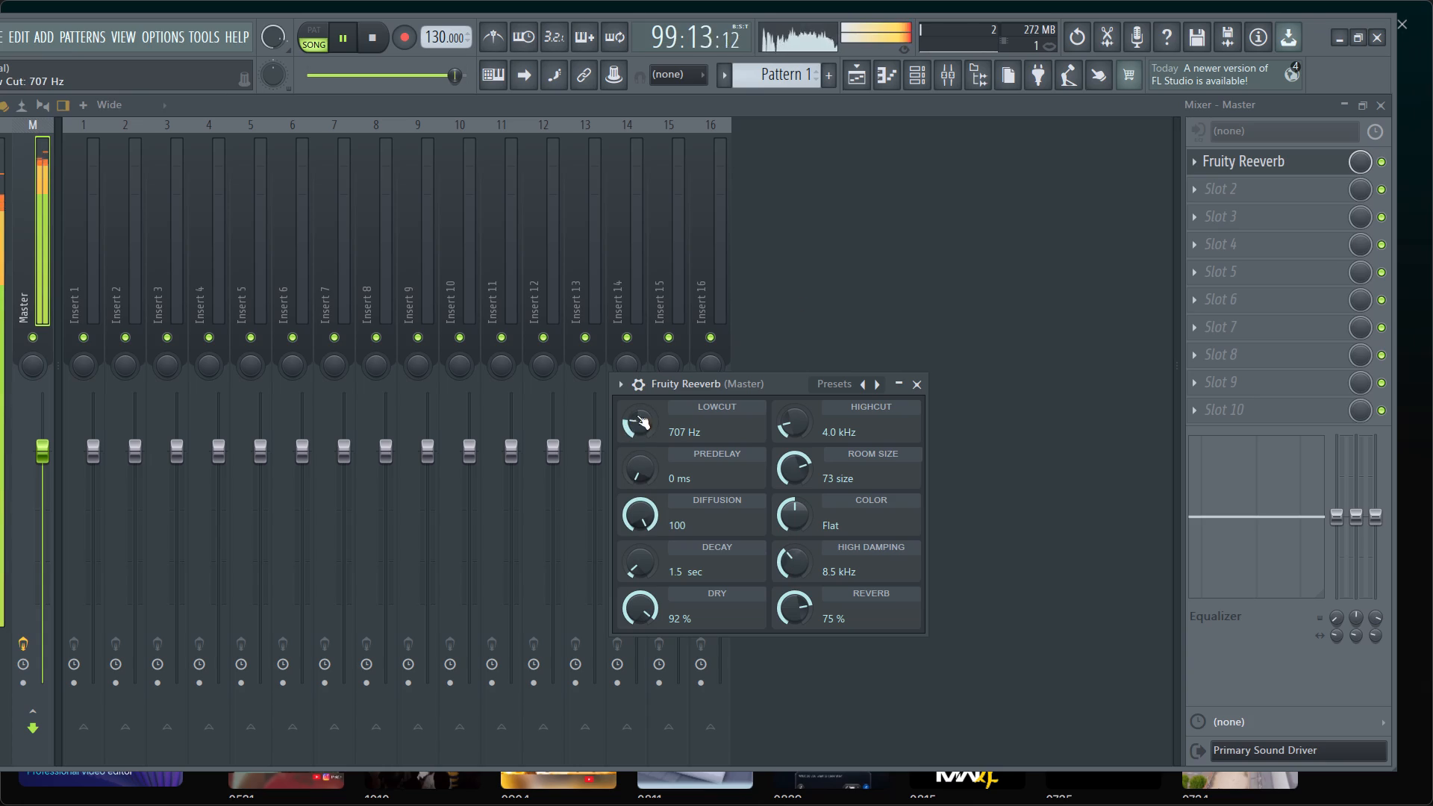
Stop playback and render the full song to the Music folder as a 16-bit stereo WAV file named shady.
key("space")
left_click(1228, 42)
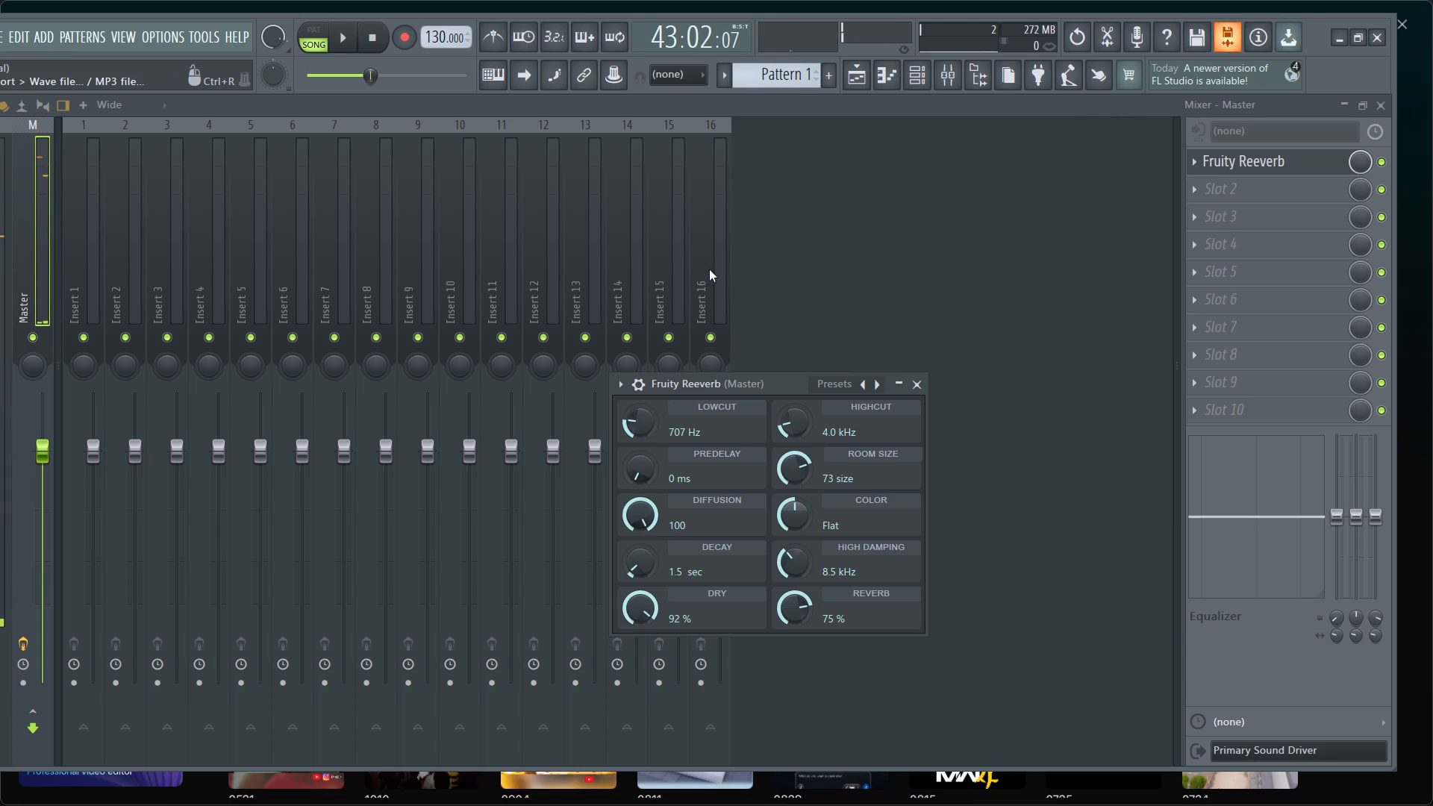
left_click(96, 221)
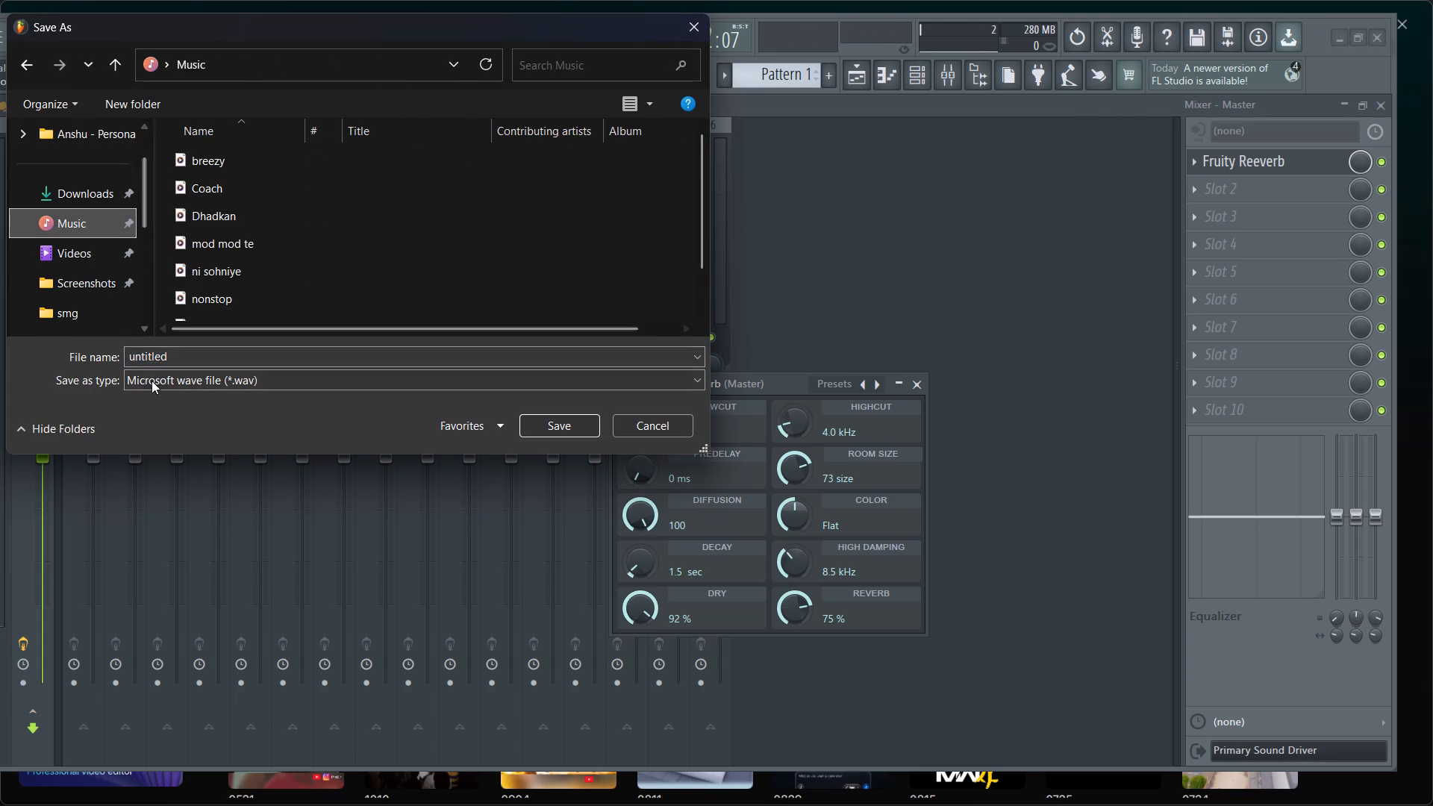
double_click(153, 349)
key("s")
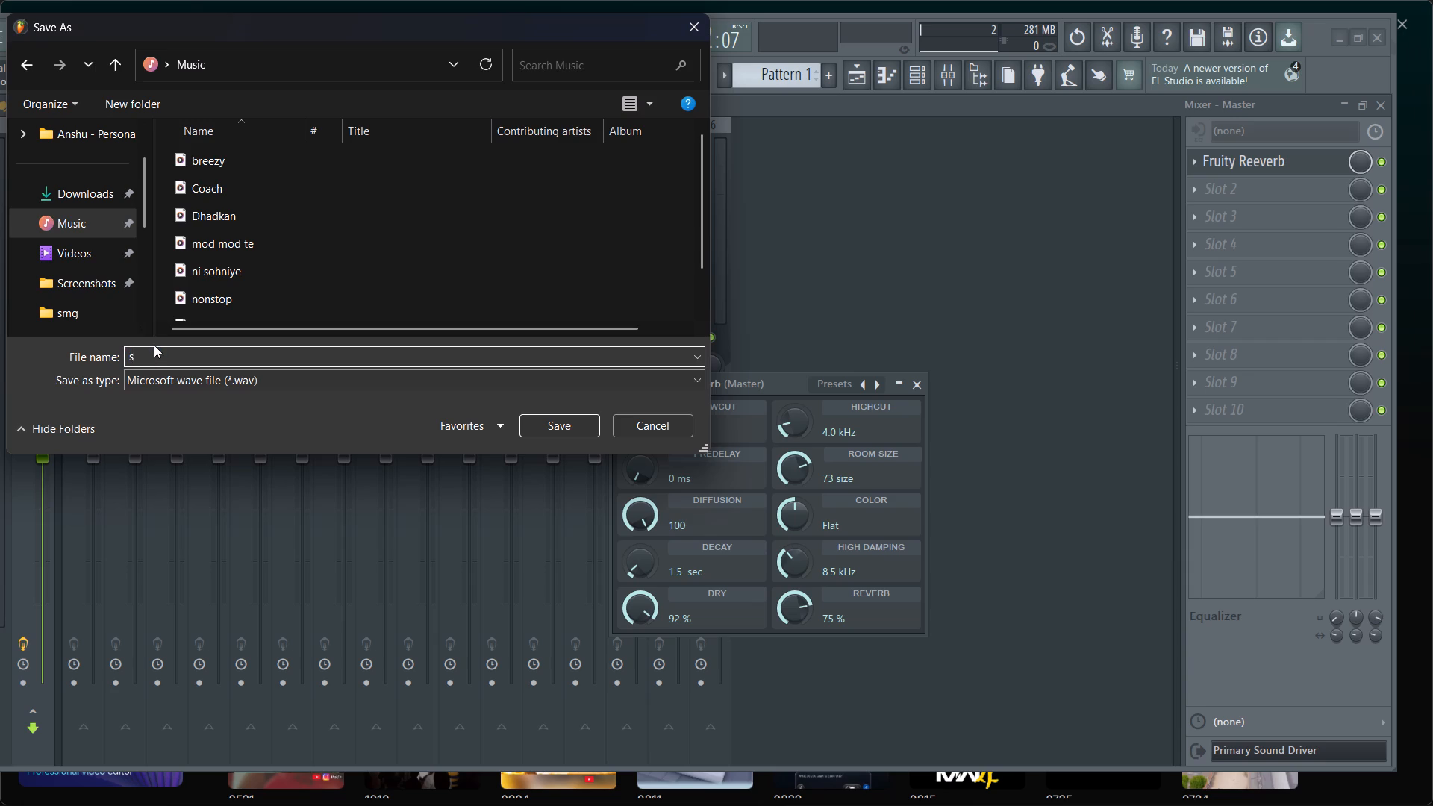
key("h")
key("a")
key("d")
key("y")
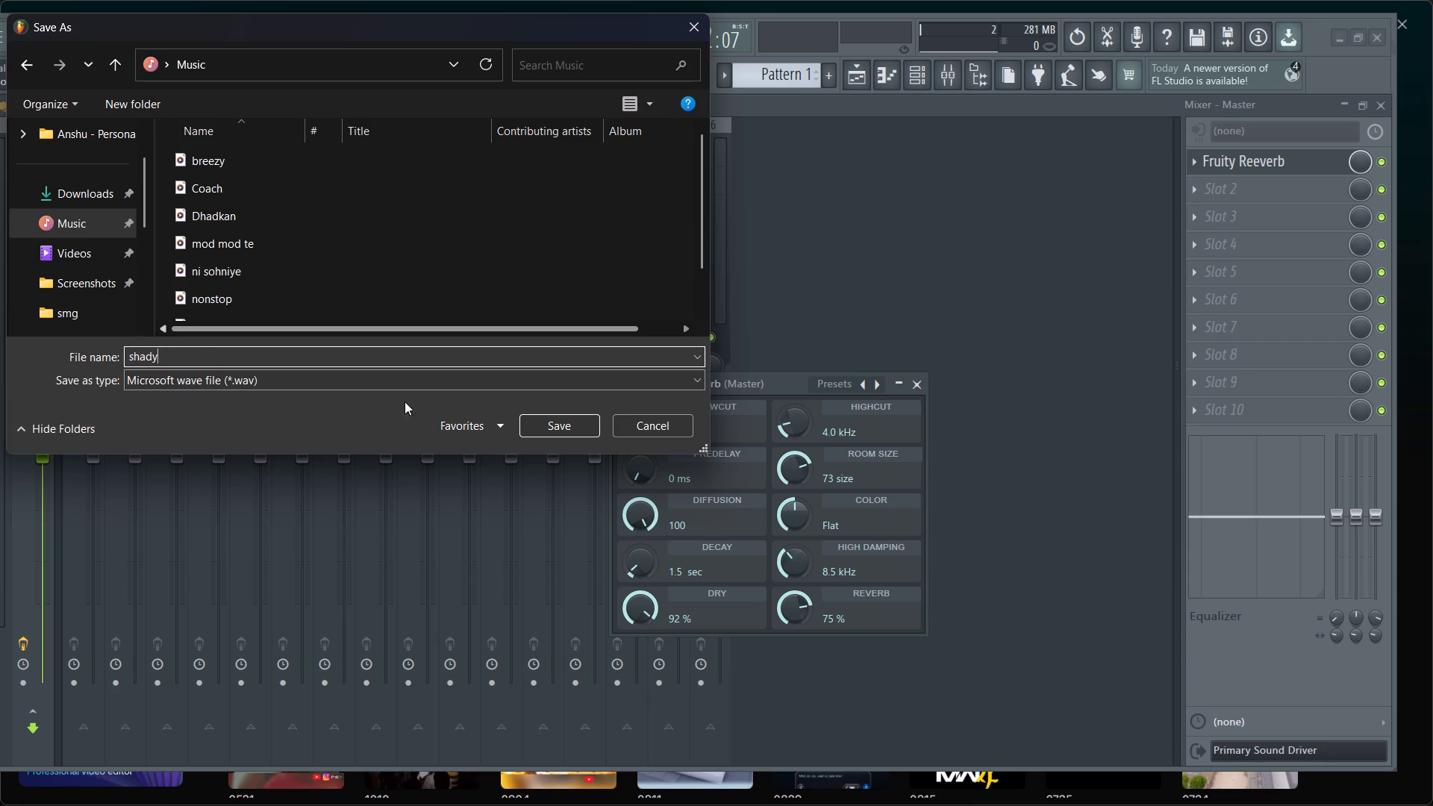
left_click(572, 425)
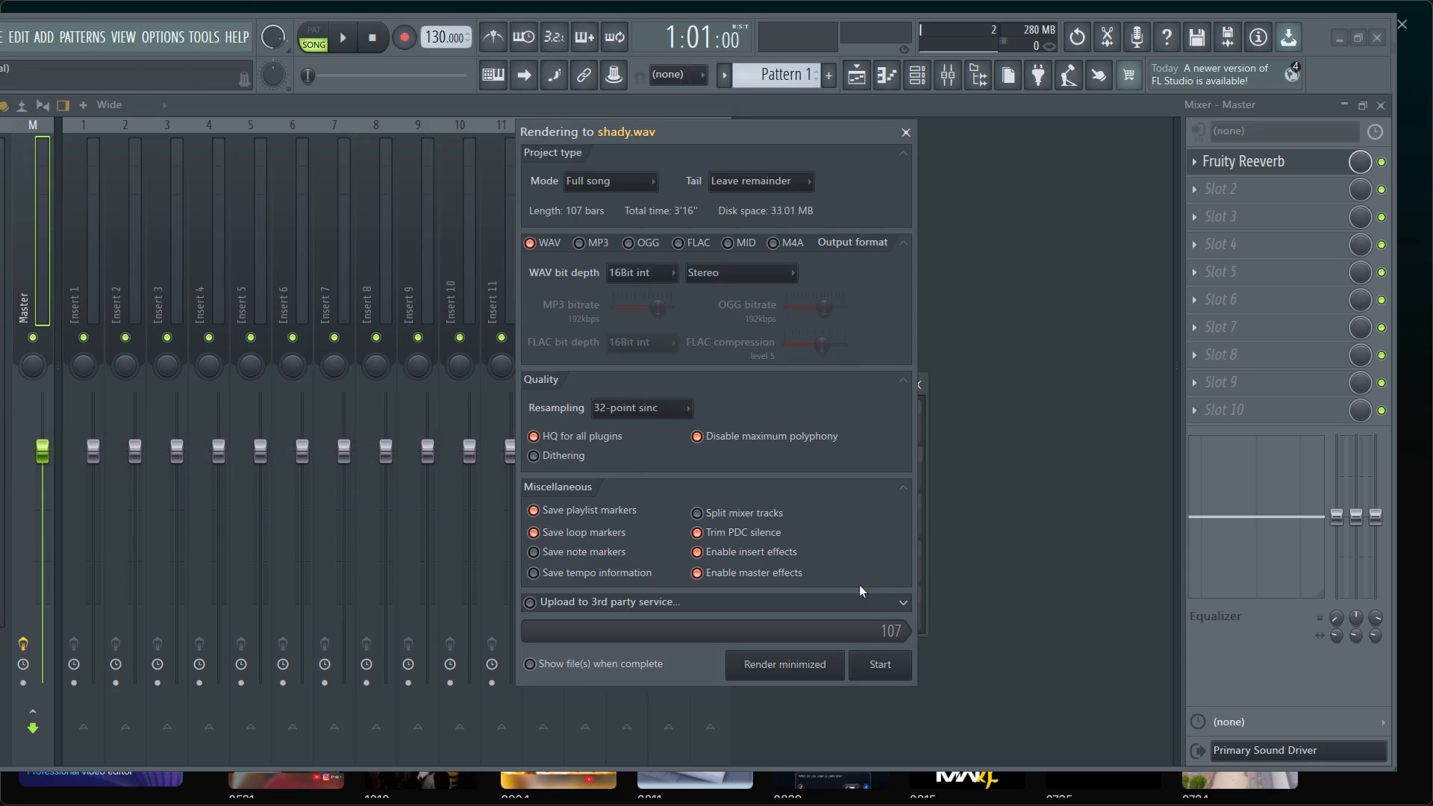
left_click(860, 674)
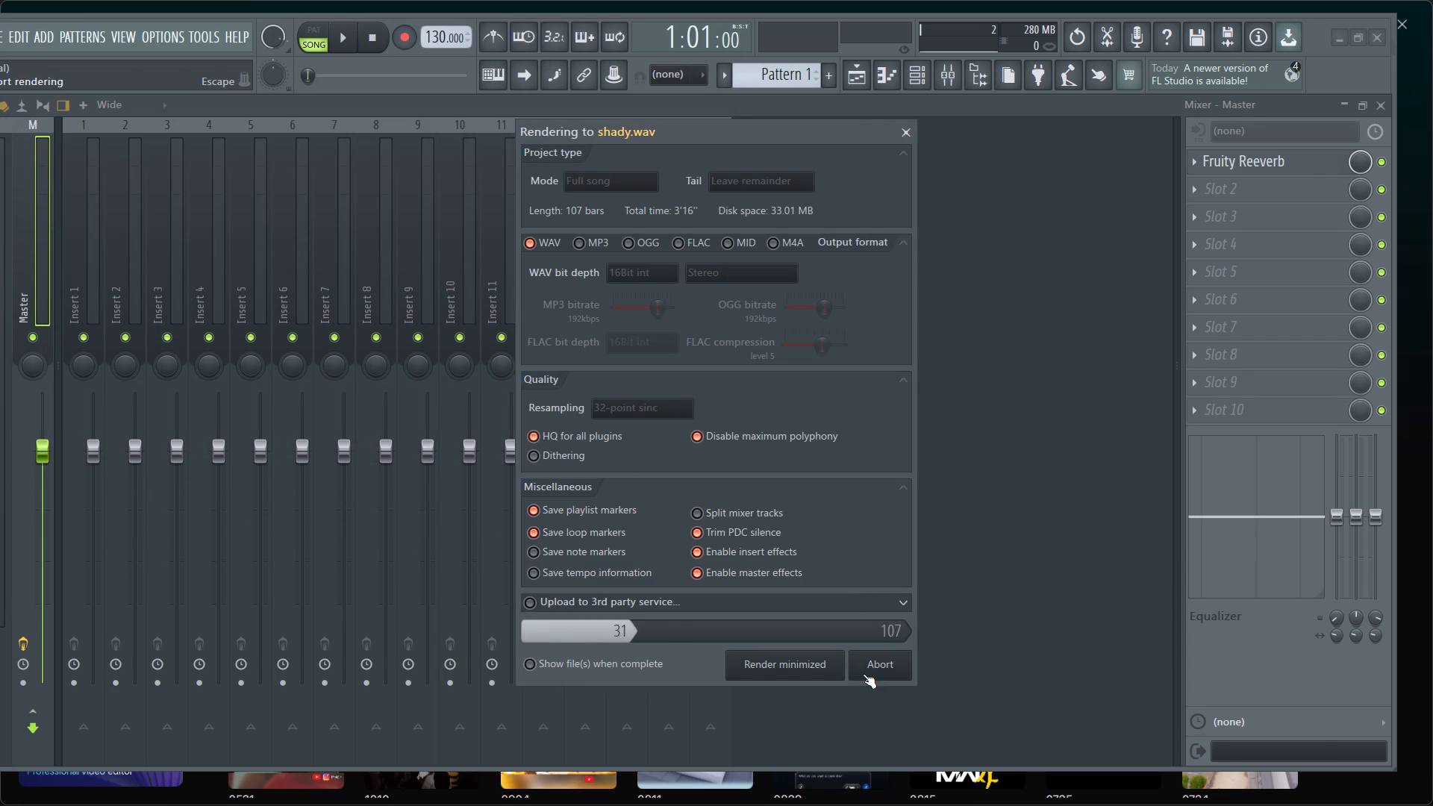
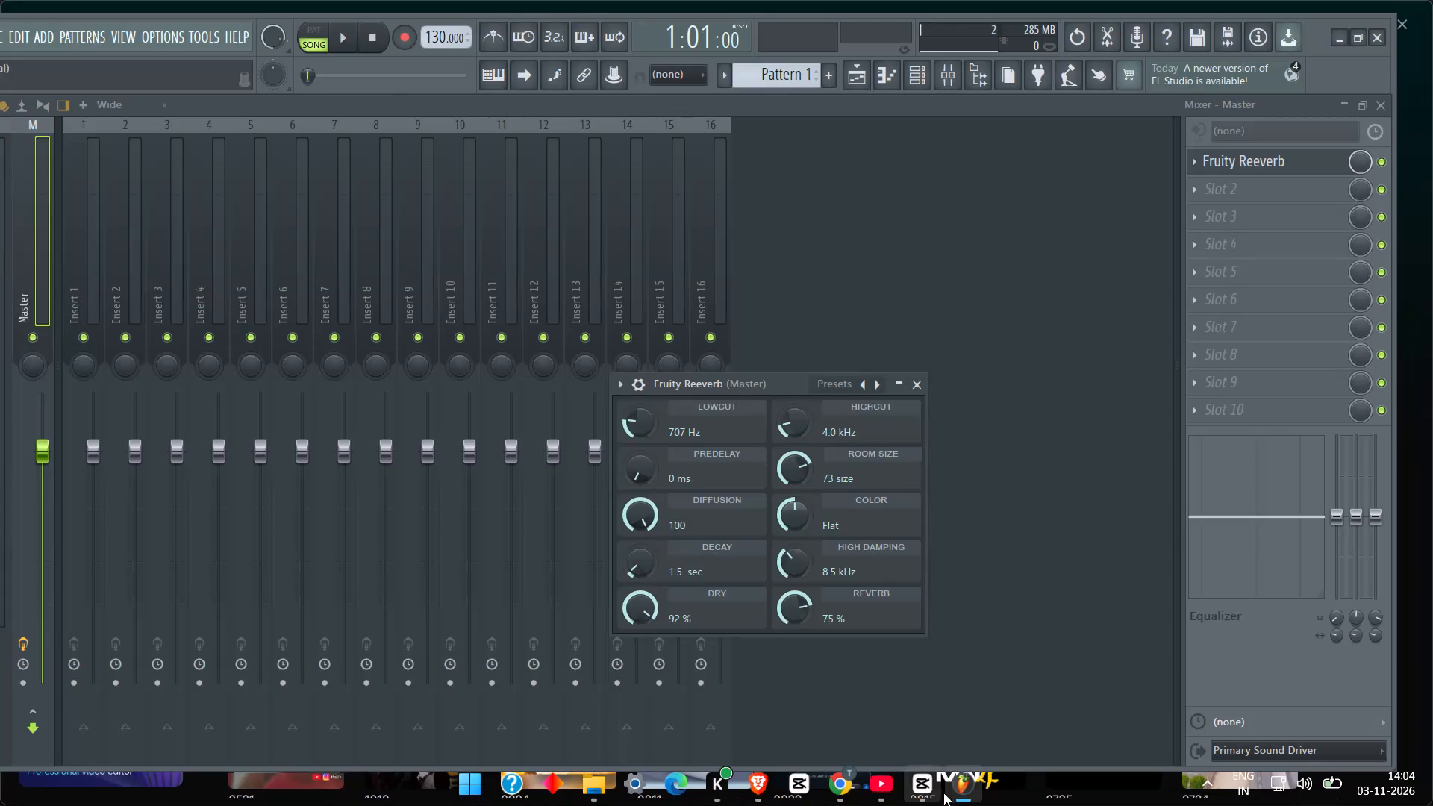
Switch to CapCut and open project 0521, dismissing the request to link missing media.
left_click(925, 787)
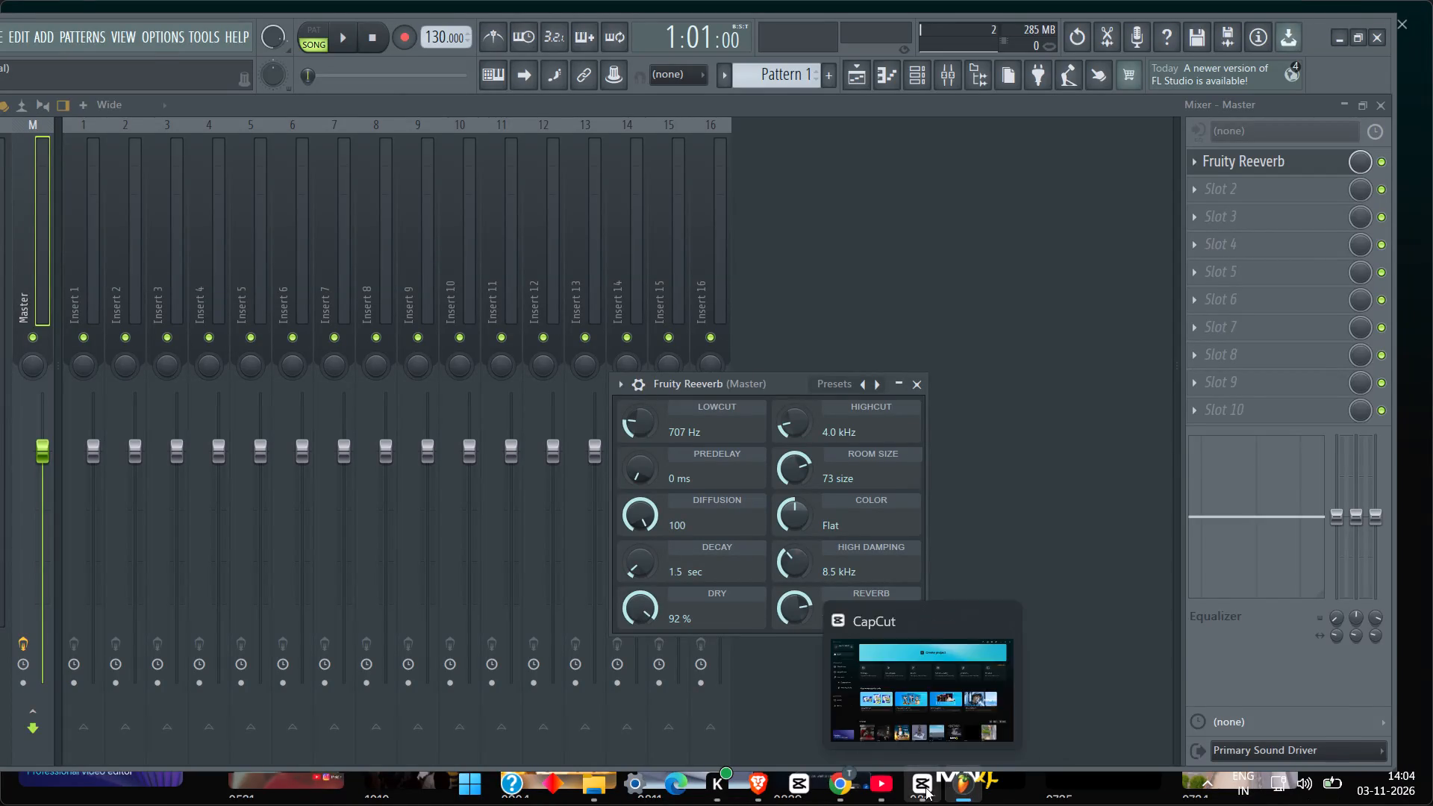
left_click(242, 726)
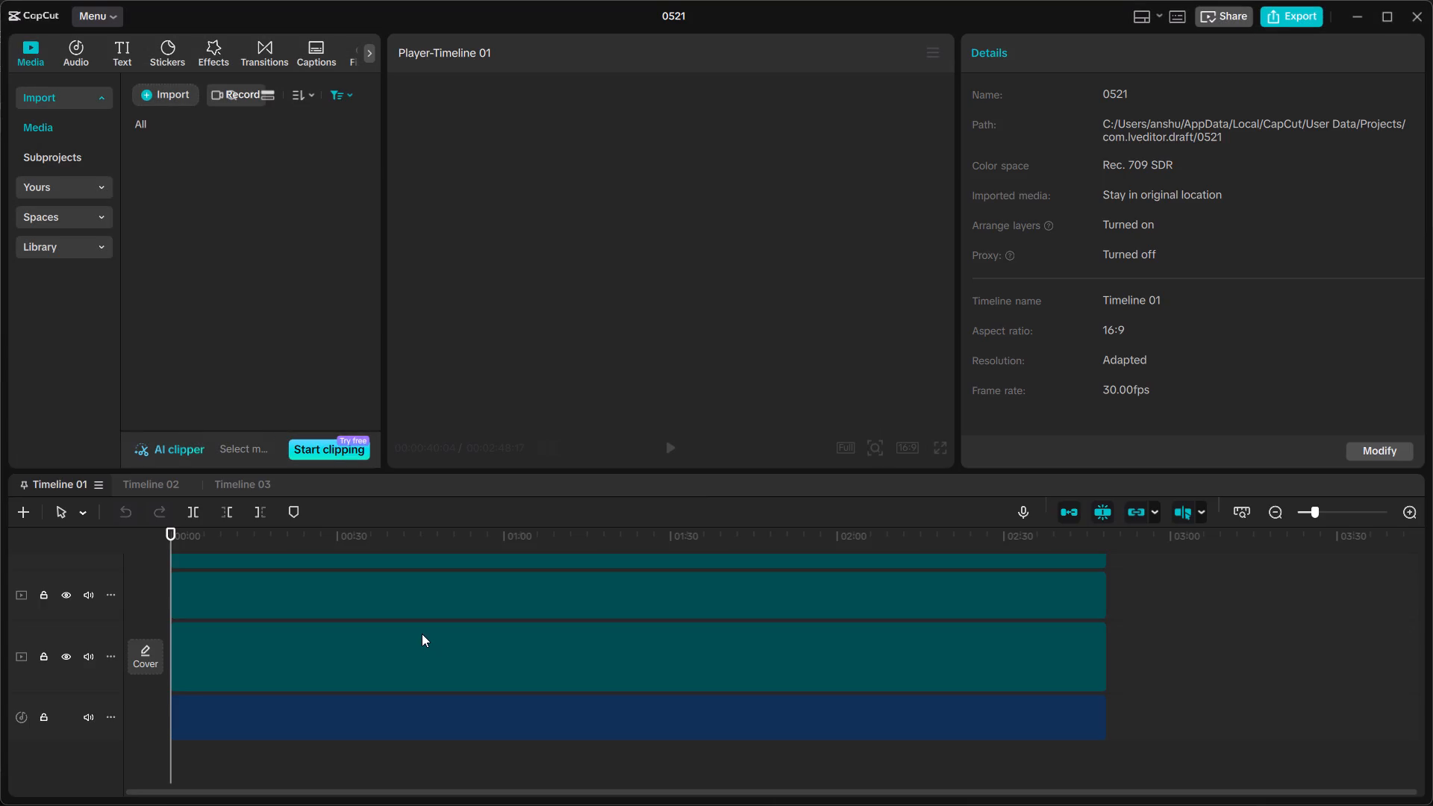
left_click(160, 101)
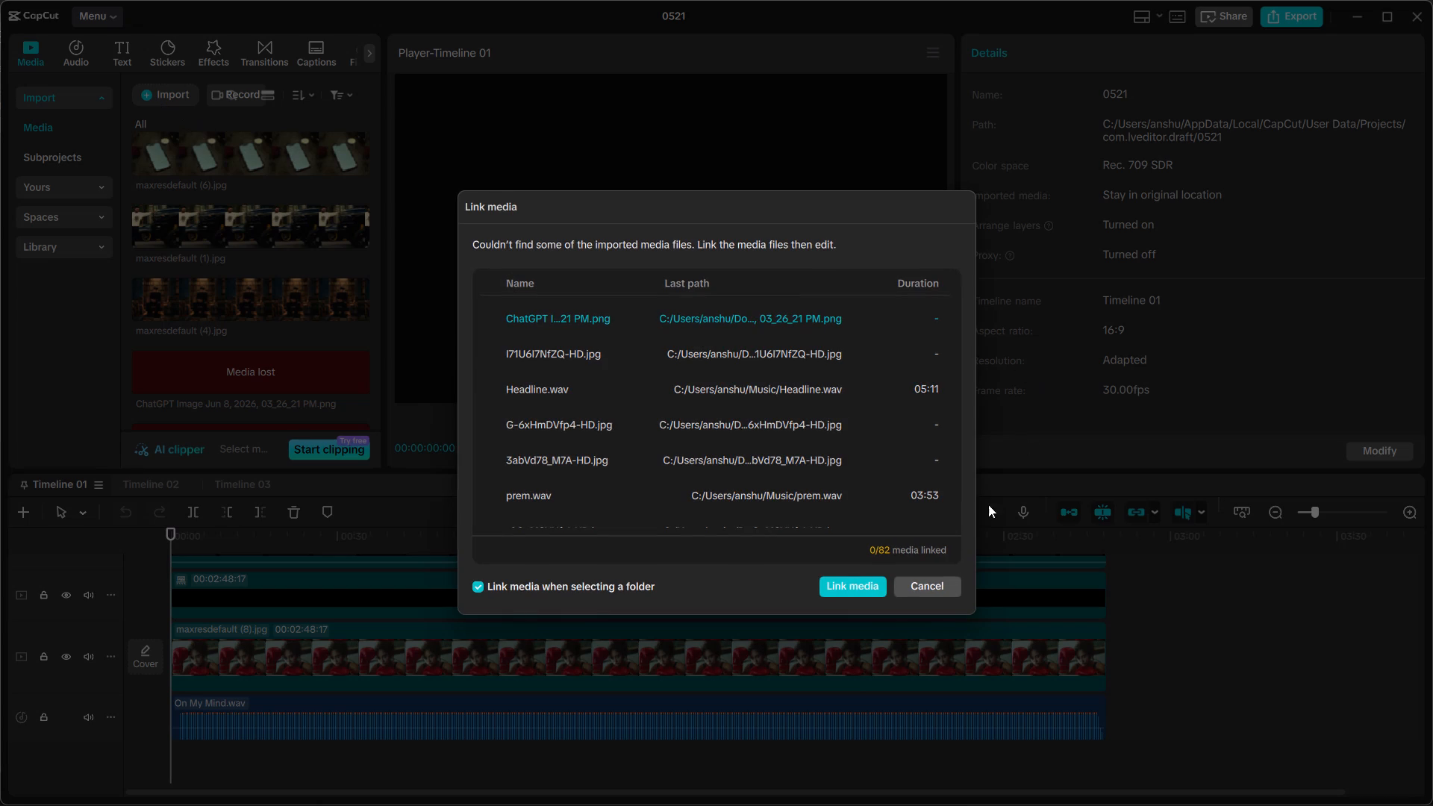
left_click(934, 593)
Import the maxresdefault (9) image from the Downloads folder into the project media.
left_click(172, 96)
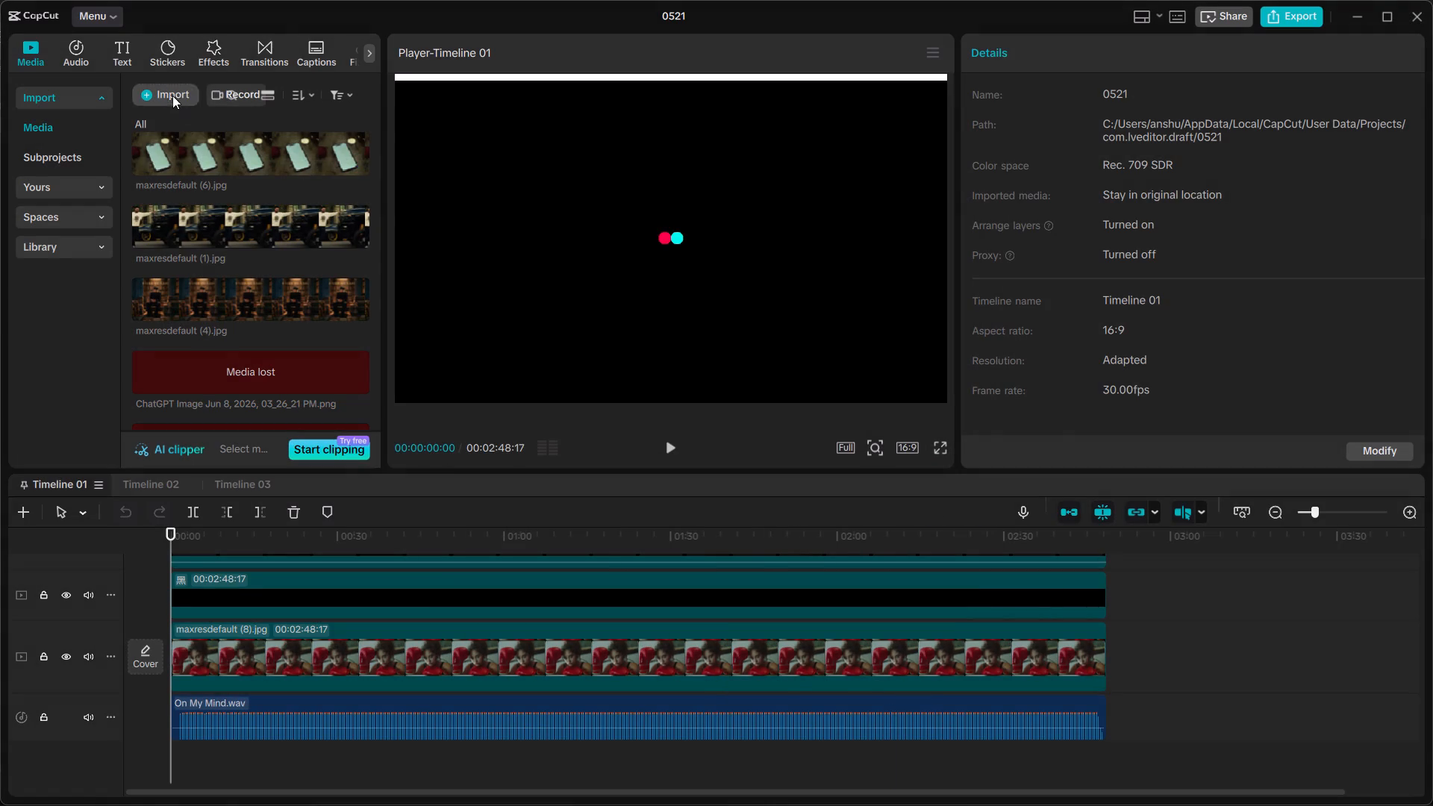
left_click(203, 132)
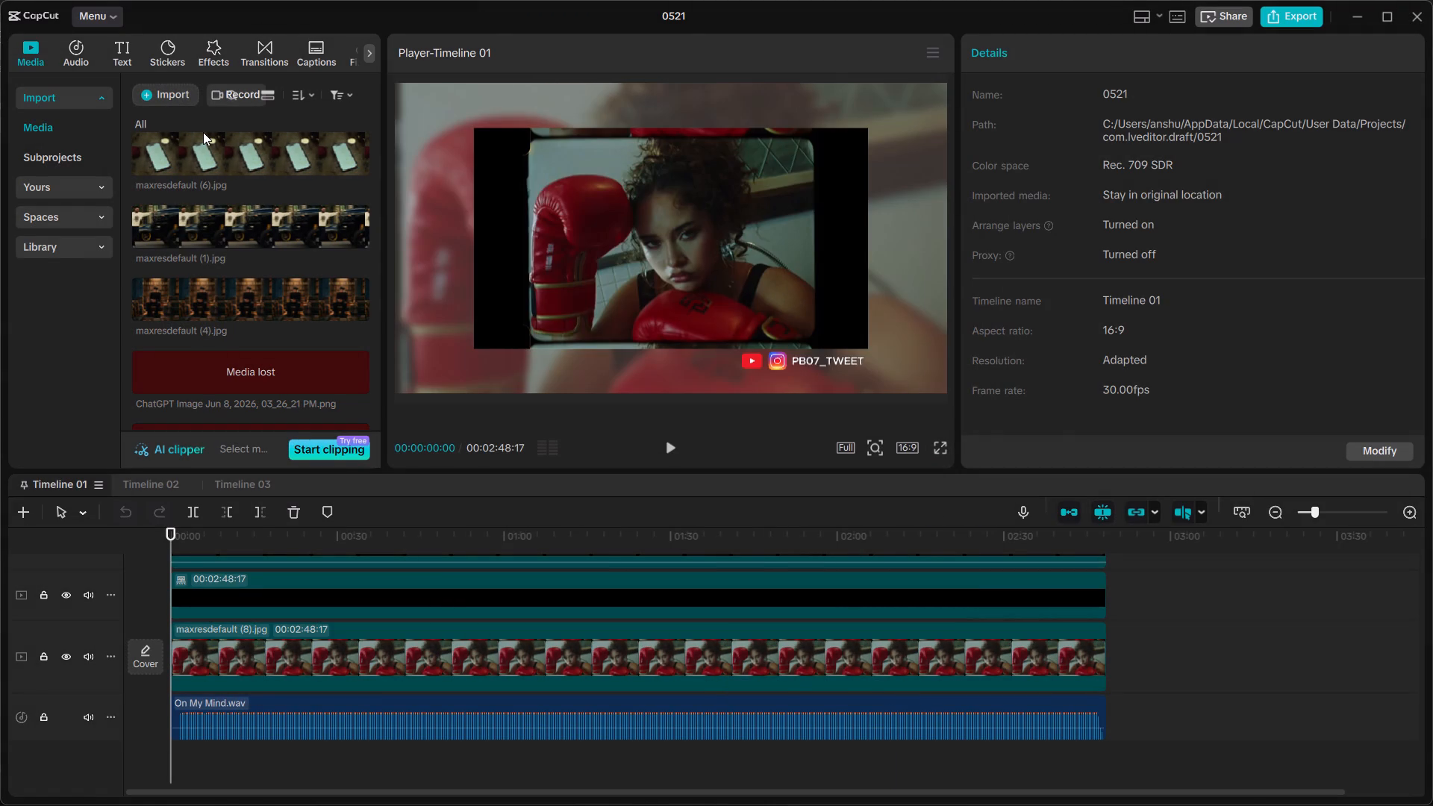
left_click(94, 182)
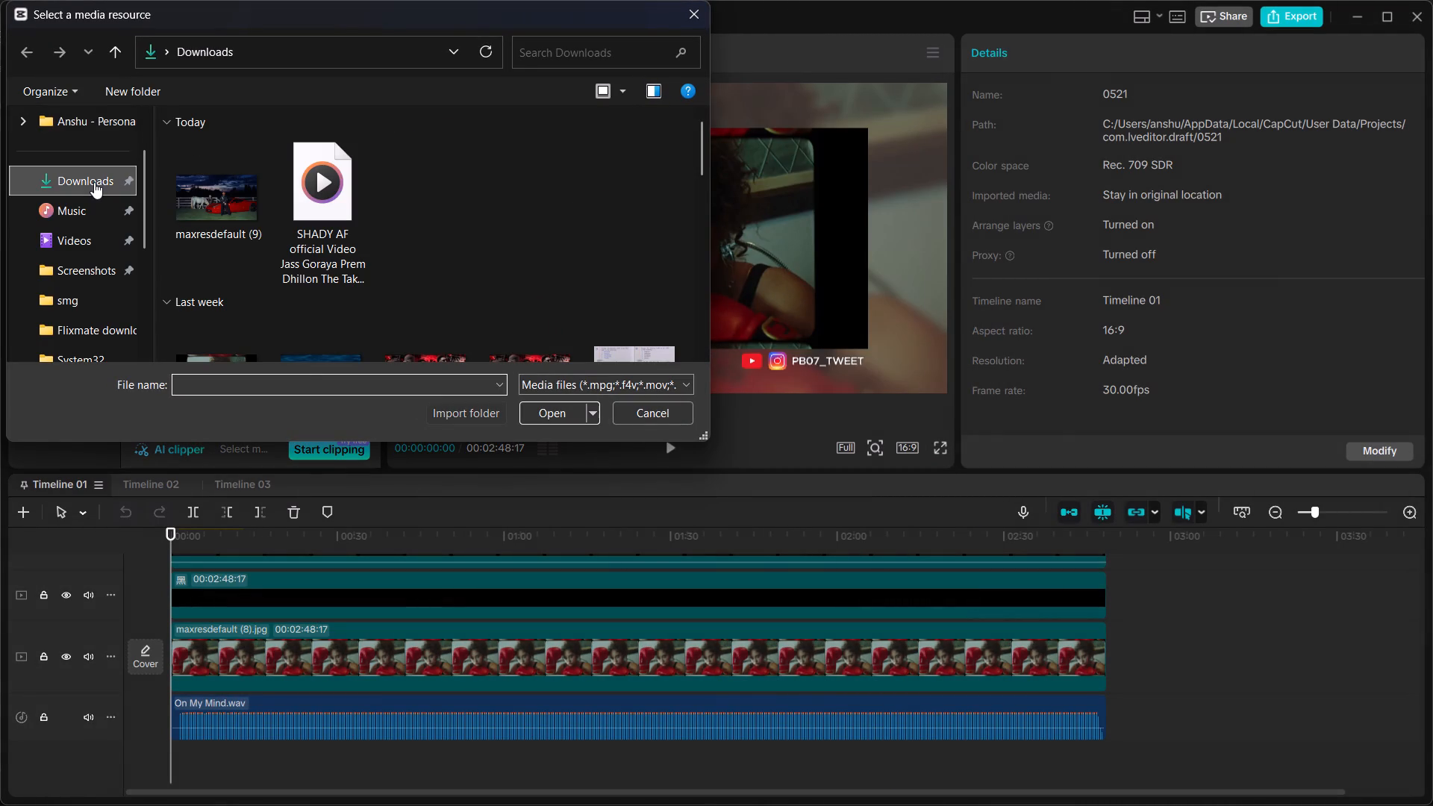
double_click(225, 190)
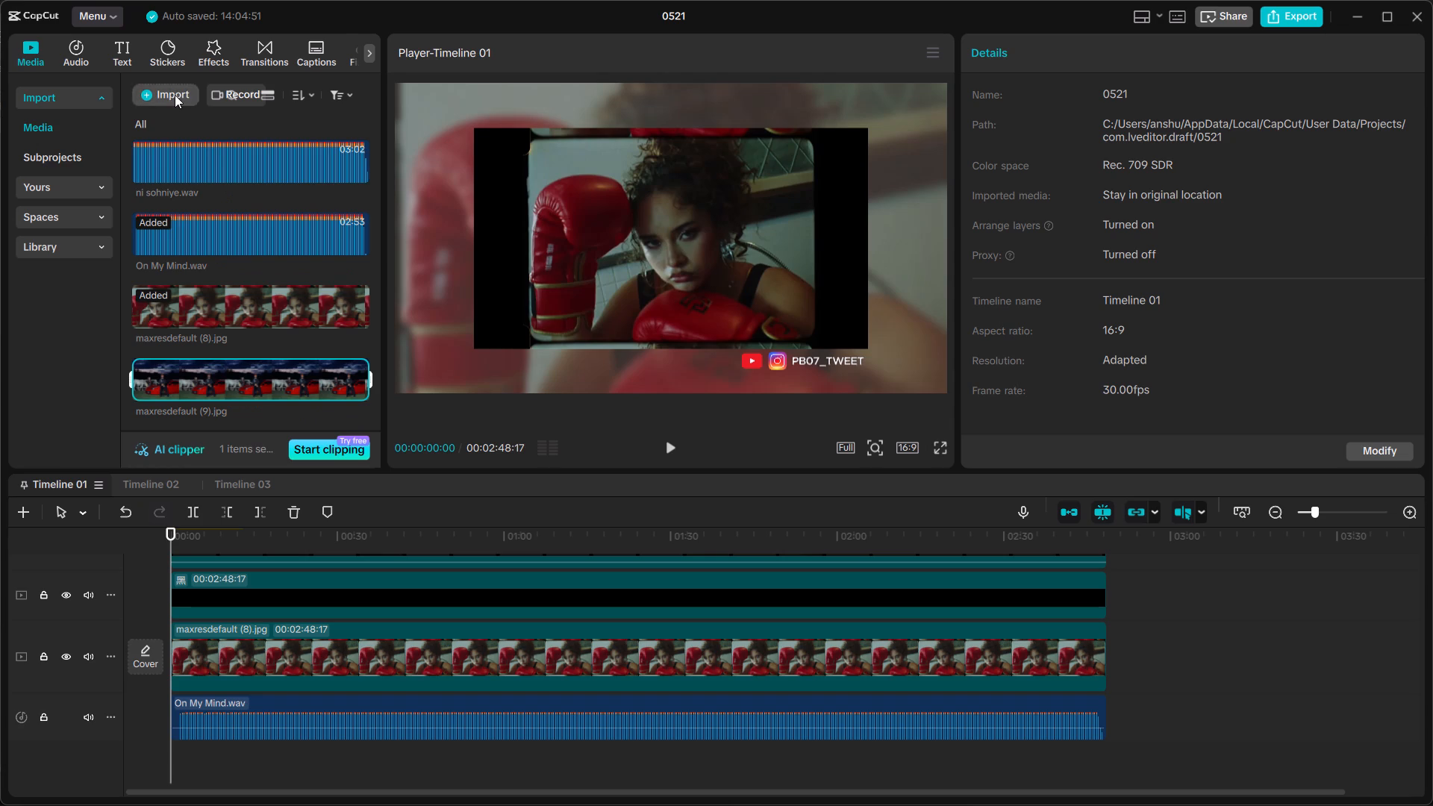
Import the shady audio file from the Music folder into the project media.
left_click(175, 95)
left_click(213, 138)
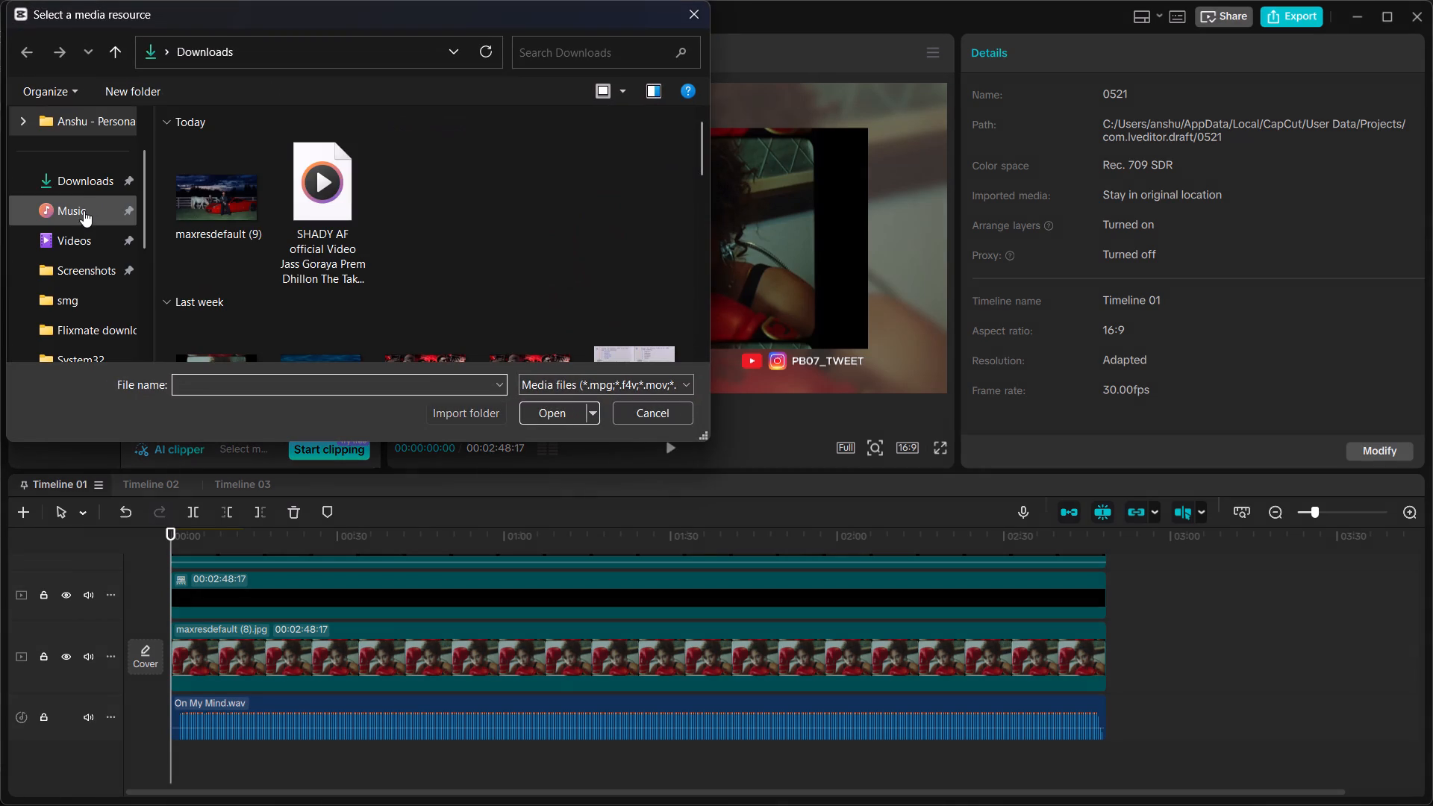
left_click(84, 215)
scroll(347, 245, "down", 5)
double_click(249, 296)
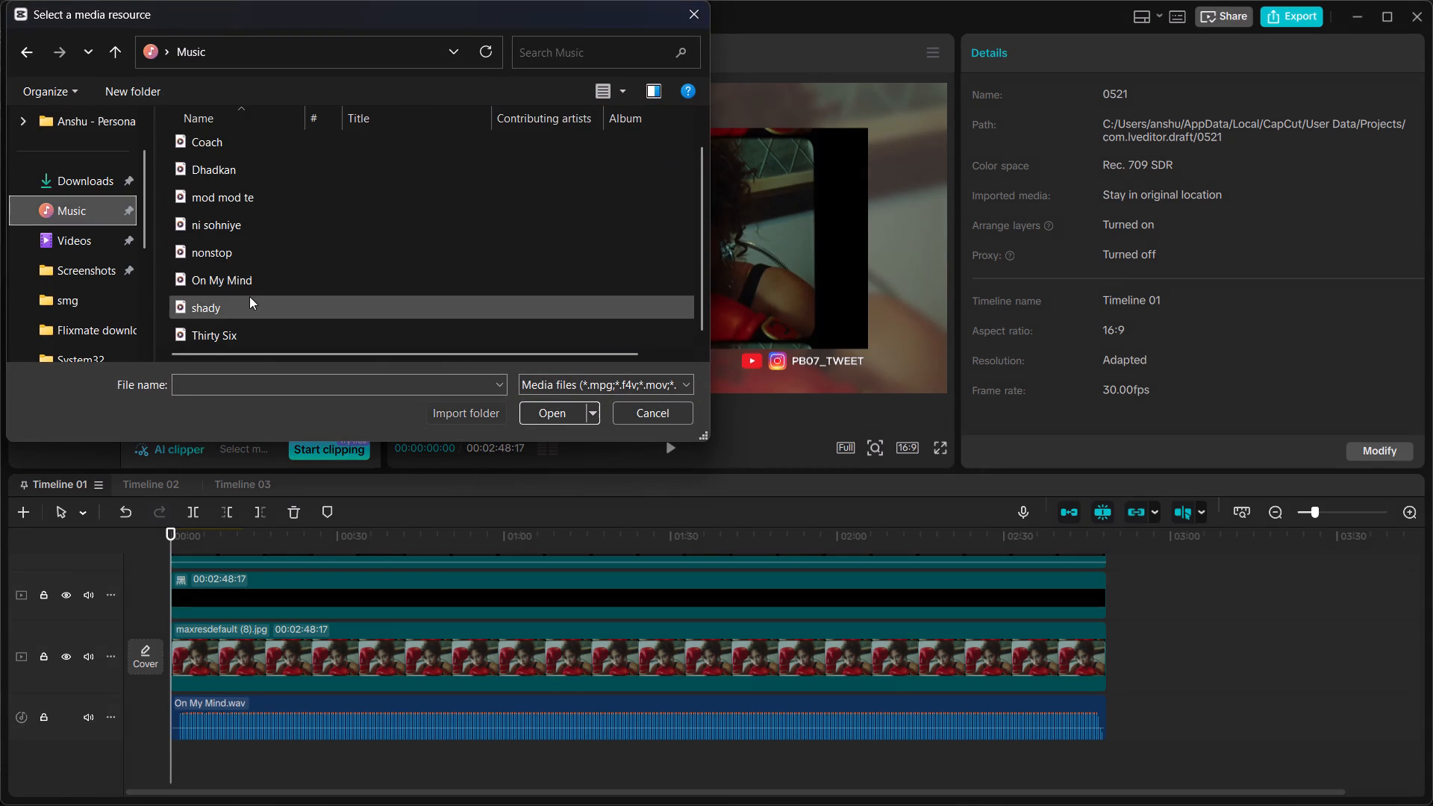
Replace the timeline's audio by adding shady.wav at the start on a new track and deleting the On My Mind.wav clip.
left_click_drag(202, 378, 145, 755)
left_click(224, 714)
left_click(301, 516)
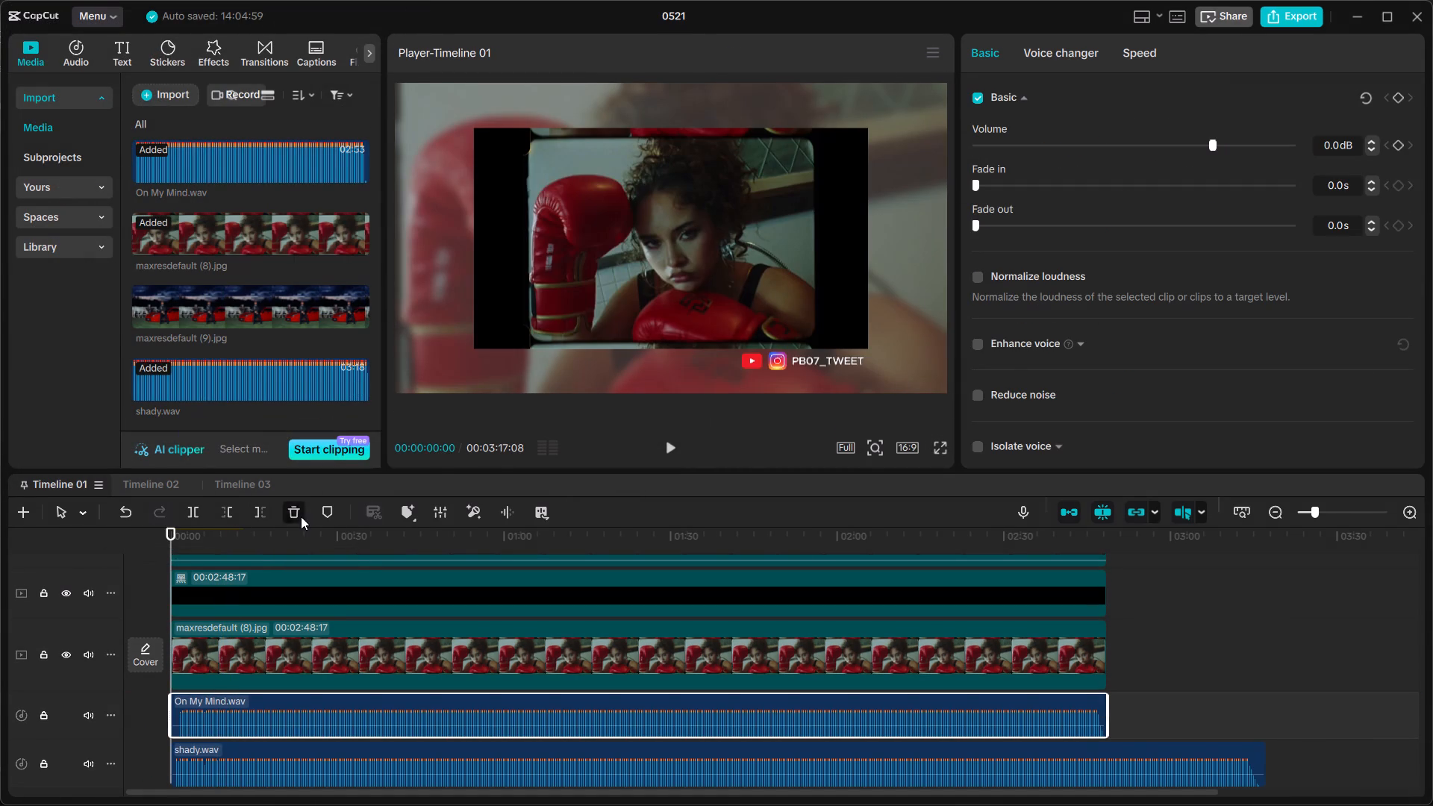
Replace the main-track background image clip with maxresdefault (9).jpg, keeping the original video effect.
left_click_drag(251, 306, 273, 664)
left_click(767, 569)
Replace the maxresdefault (8).jpg overlay clip above Compound clip13 with maxresdefault (9).jpg, keeping the original video effect.
scroll(670, 629, "up", 4)
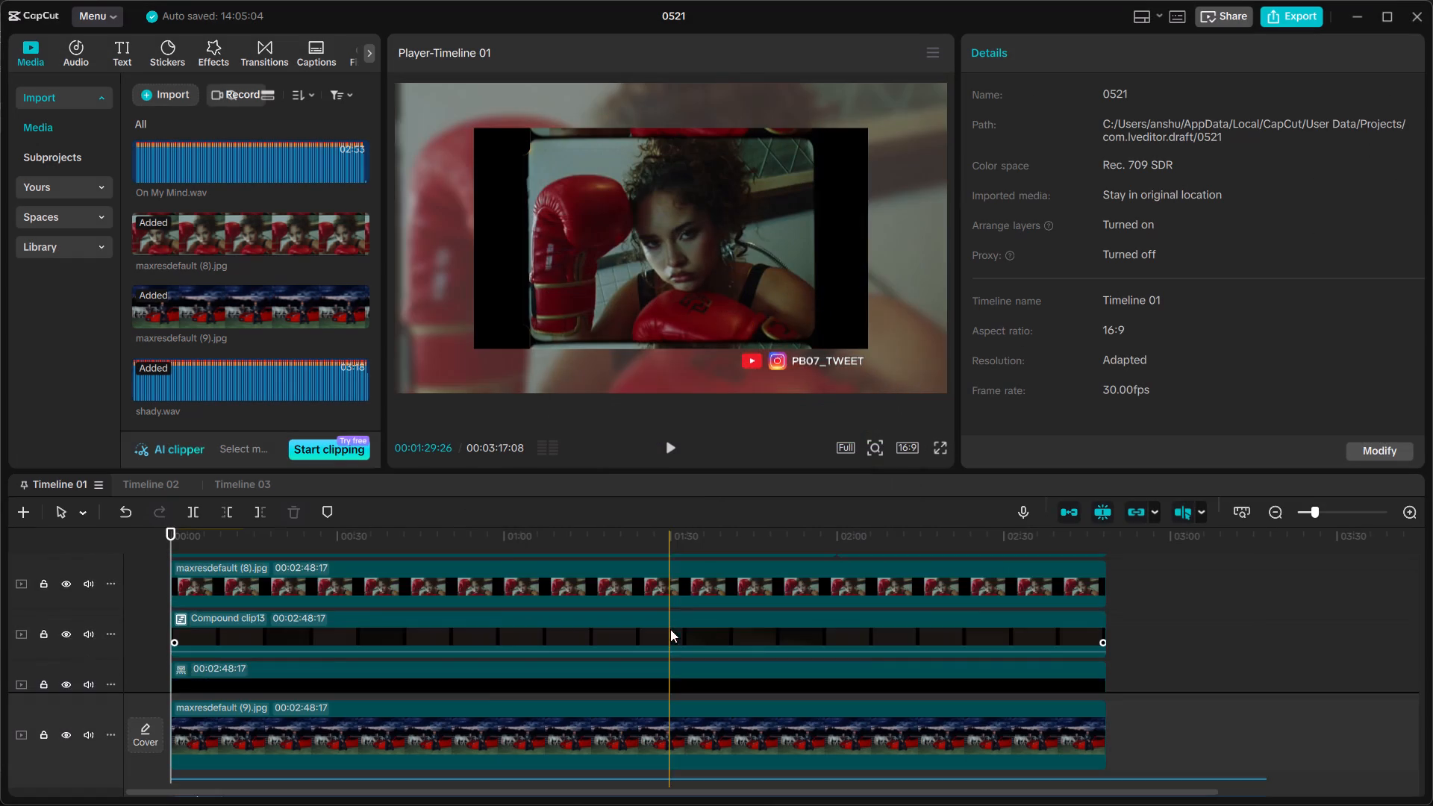
scroll(505, 622, "up", 2)
left_click_drag(275, 315, 303, 655)
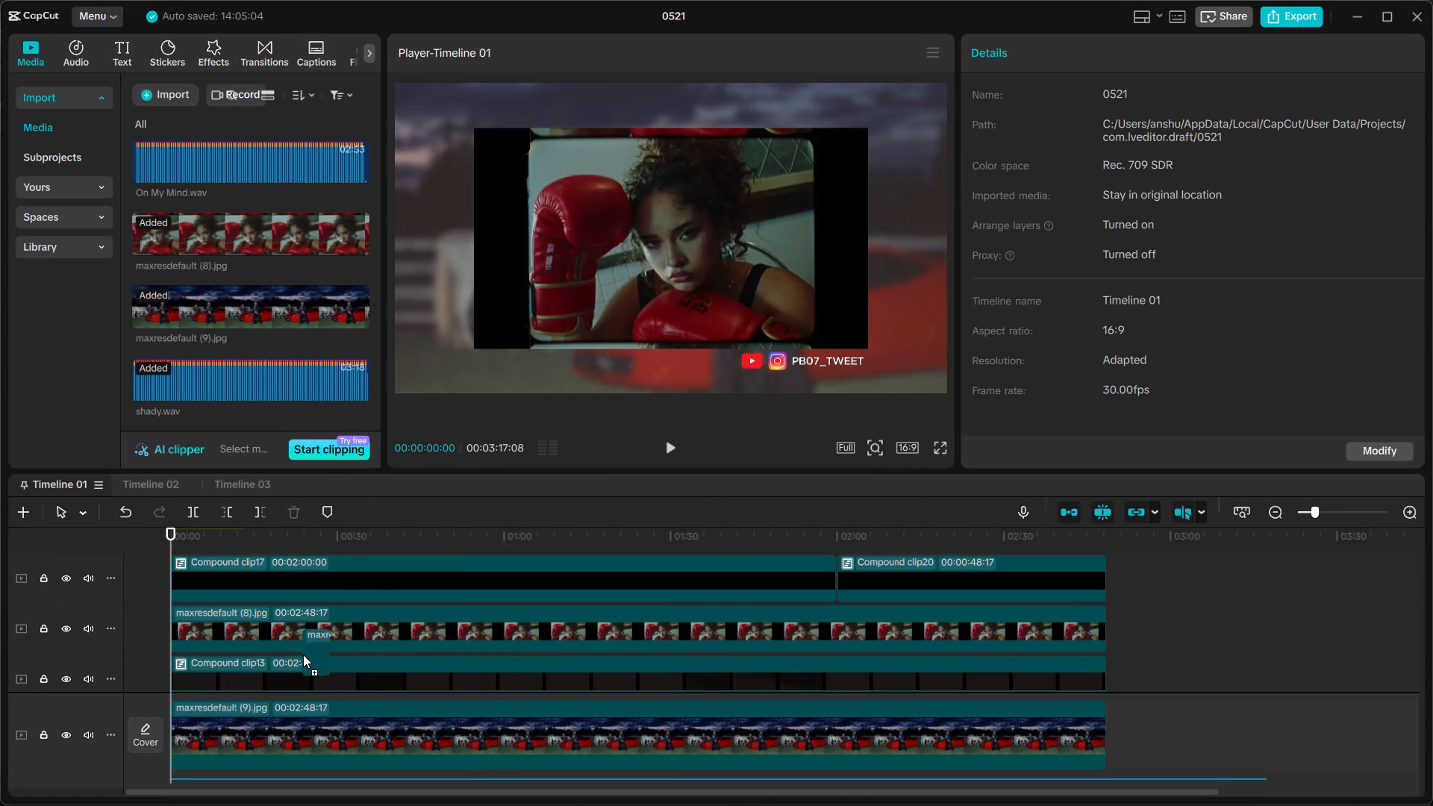
left_click_drag(303, 655, 320, 636)
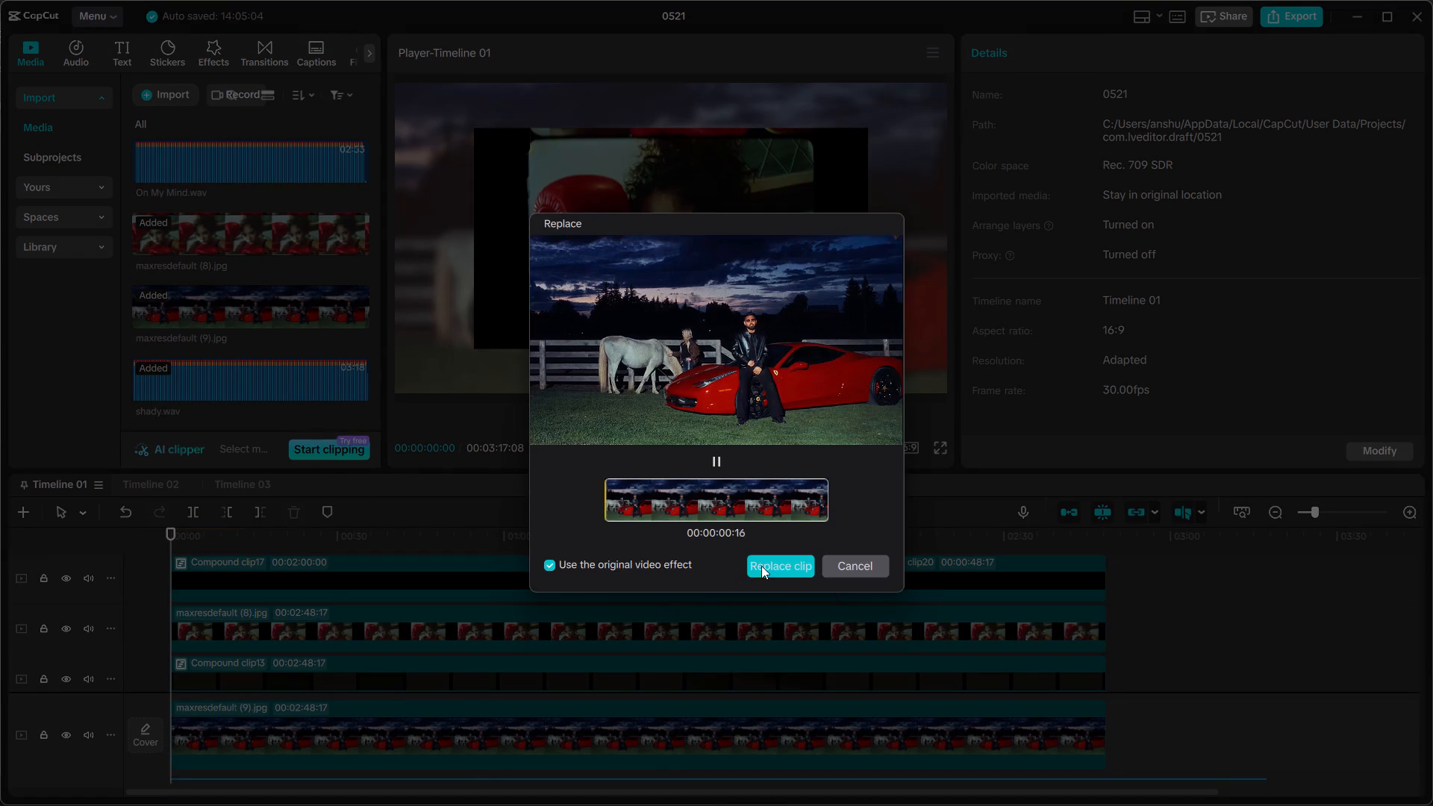
left_click(764, 564)
Reset the crop of the overlay maxresdefault (9).jpg clip to the full frame.
left_click(310, 635)
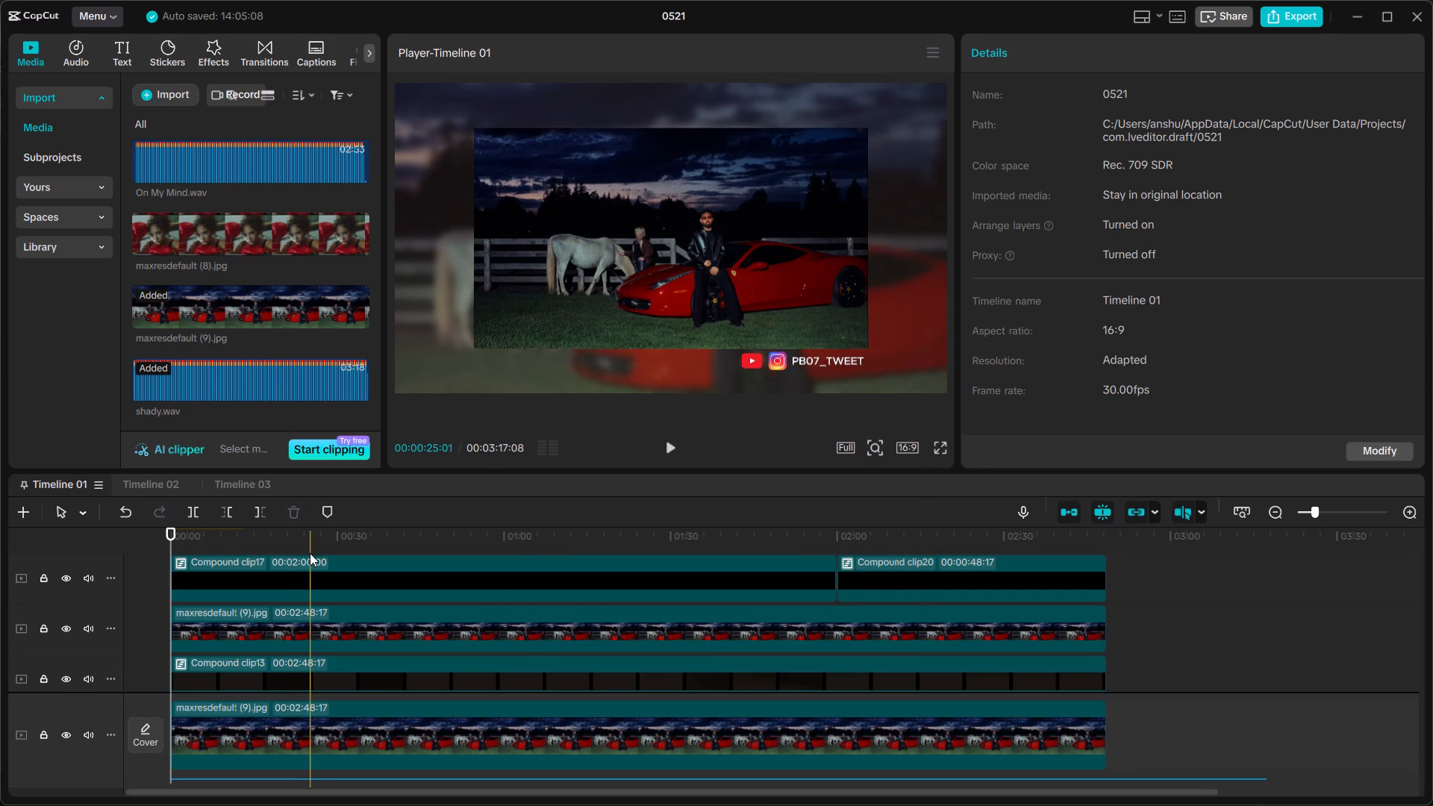
left_click(304, 623)
scroll(302, 625, "down", 2)
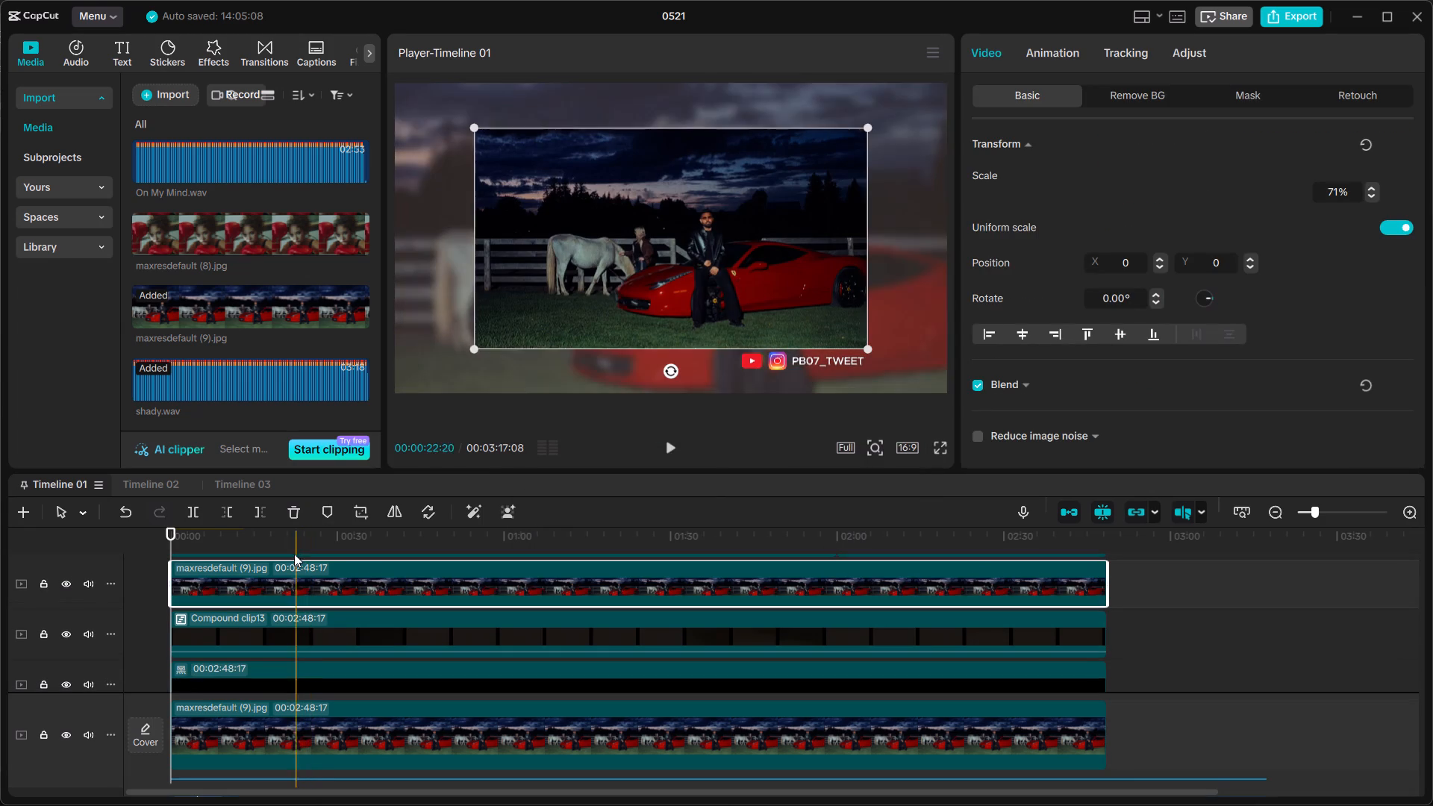
left_click(369, 509)
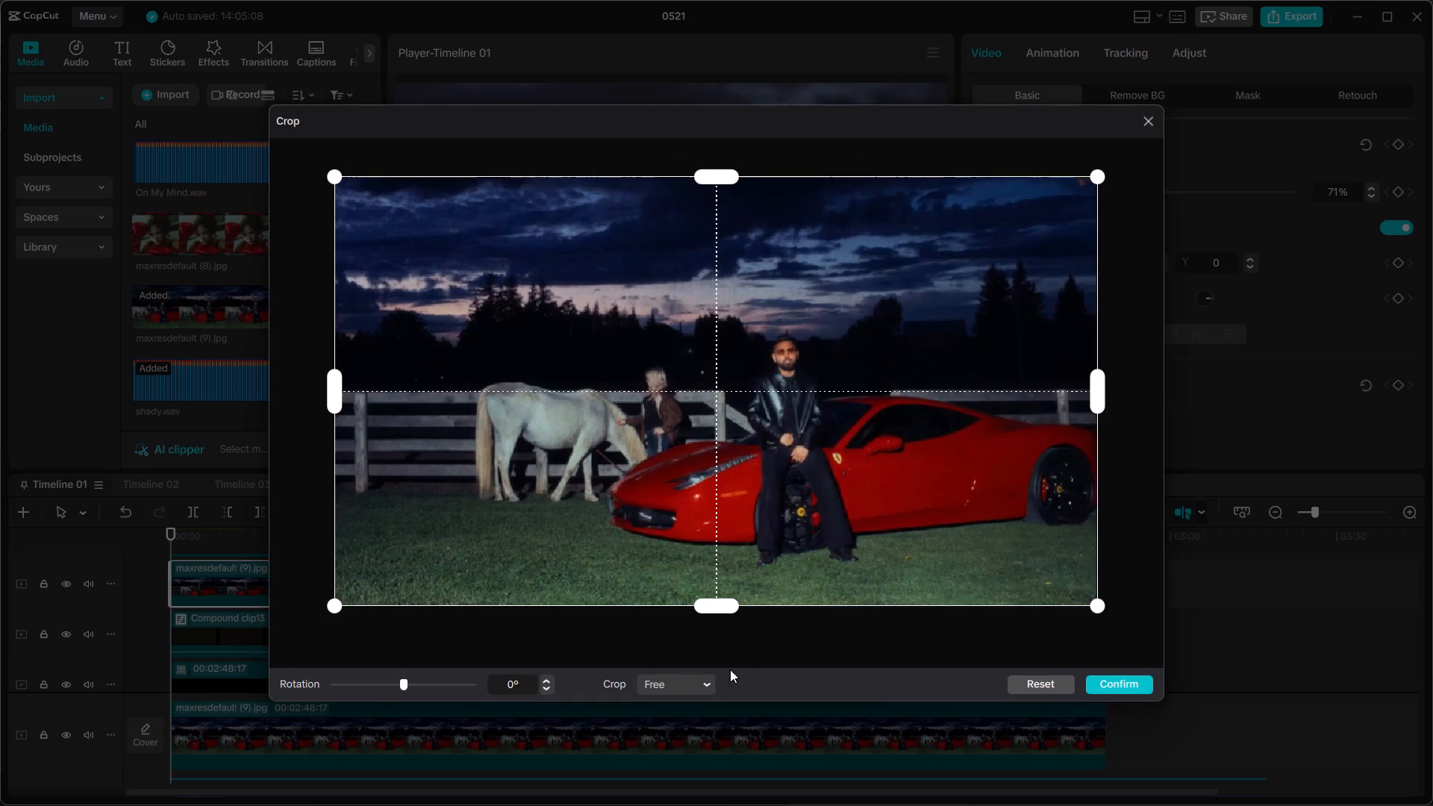
left_click(699, 681)
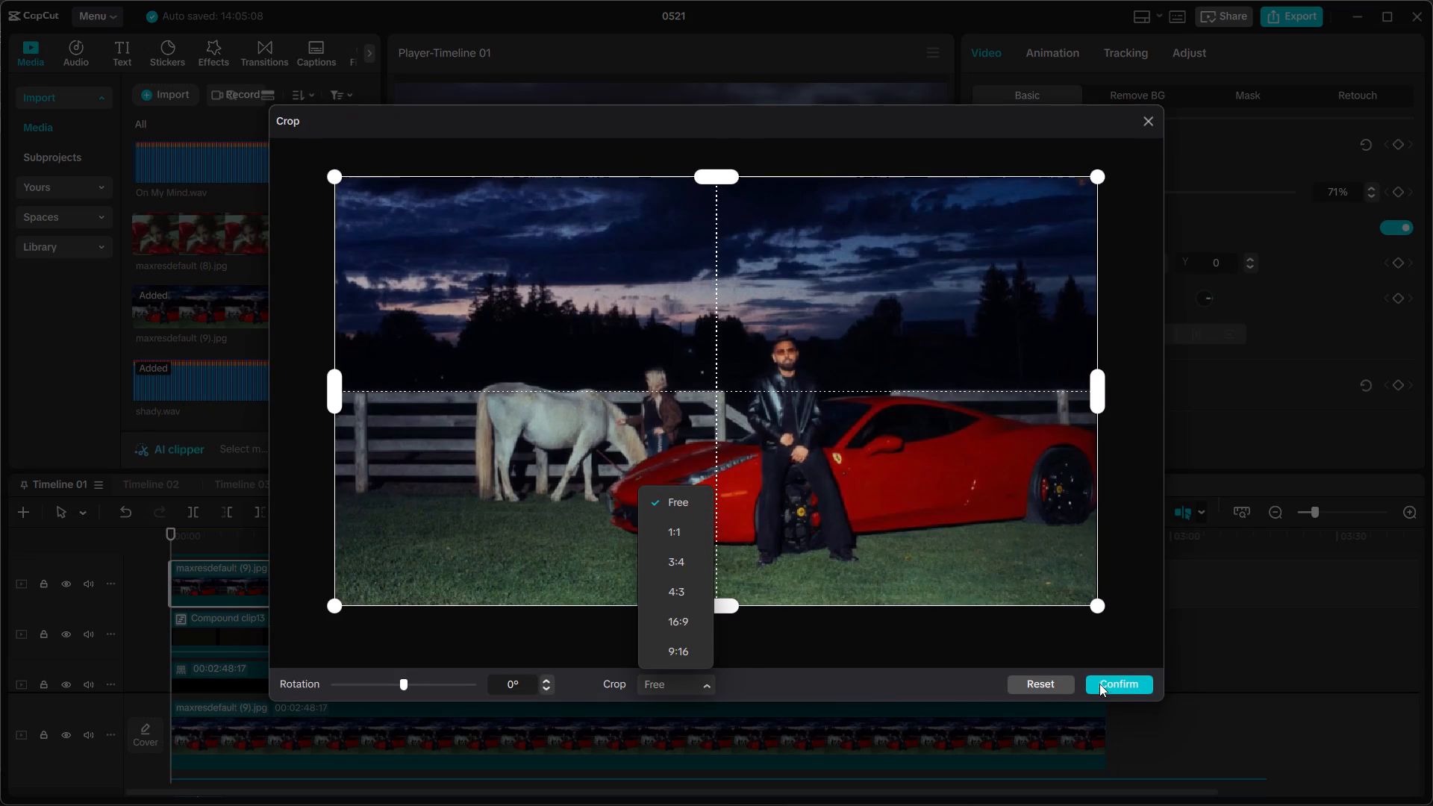
left_click(1059, 686)
left_click(1097, 687)
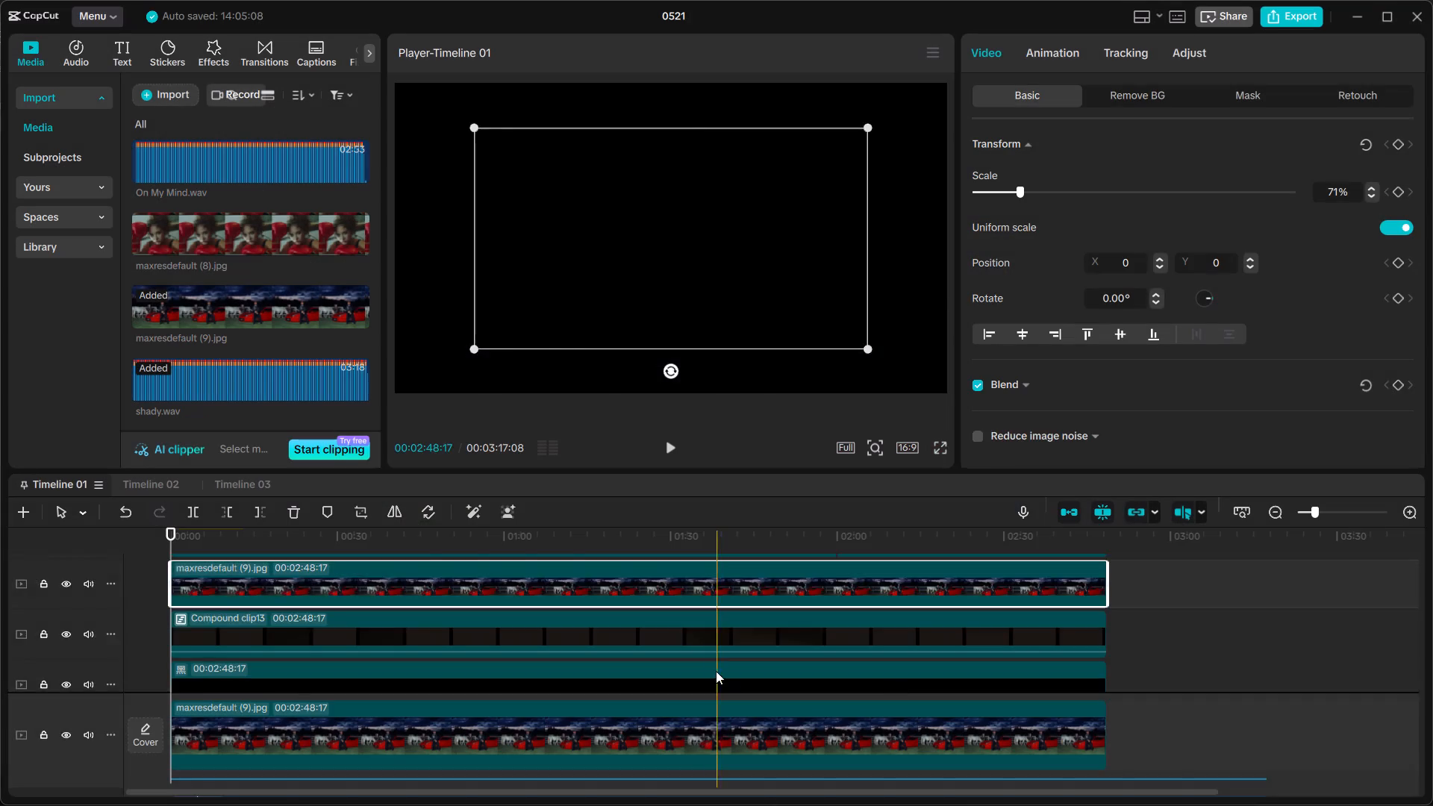
Reset the crop of the main-track maxresdefault (9).jpg clip to the full frame.
scroll(716, 671, "down", 3)
left_click(673, 667)
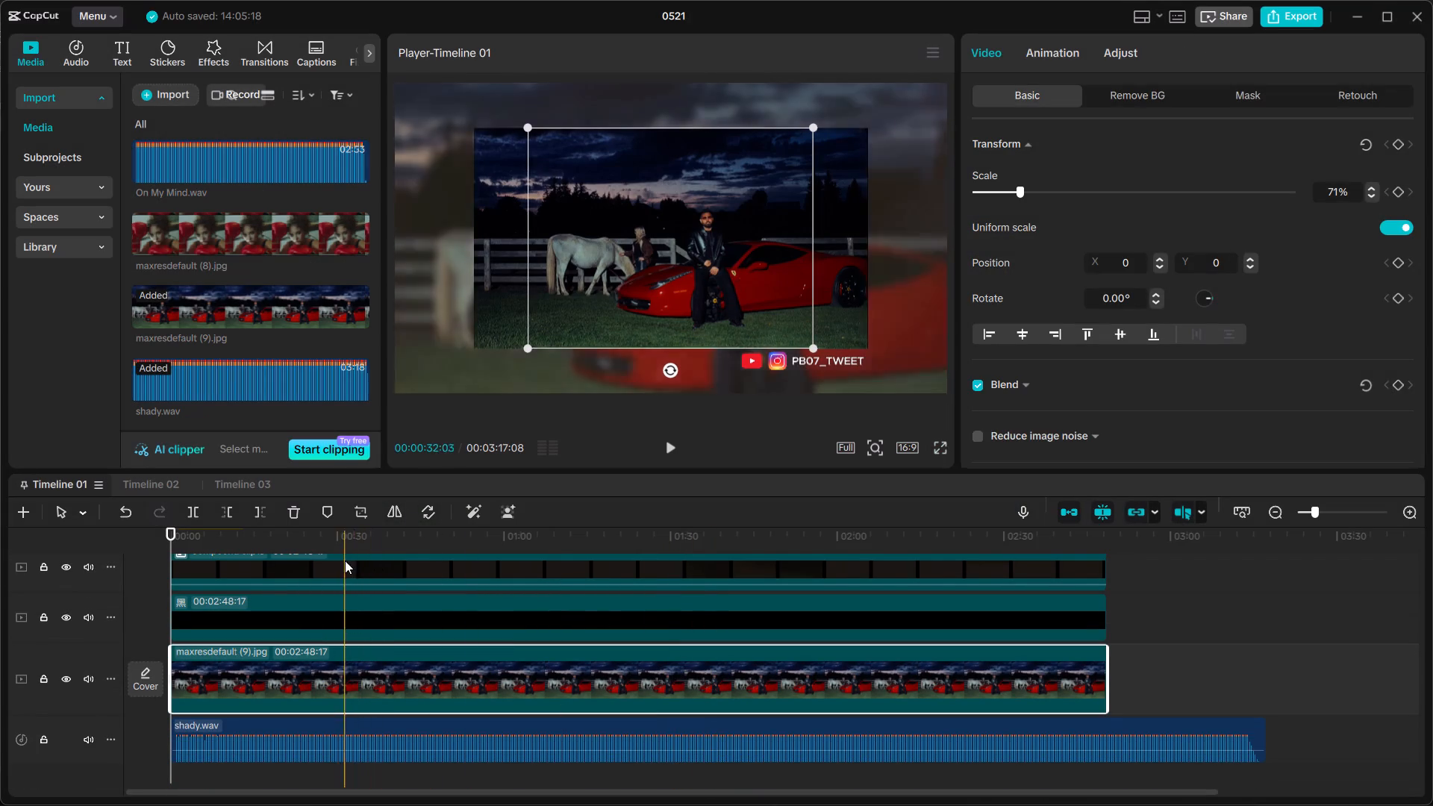
left_click(368, 513)
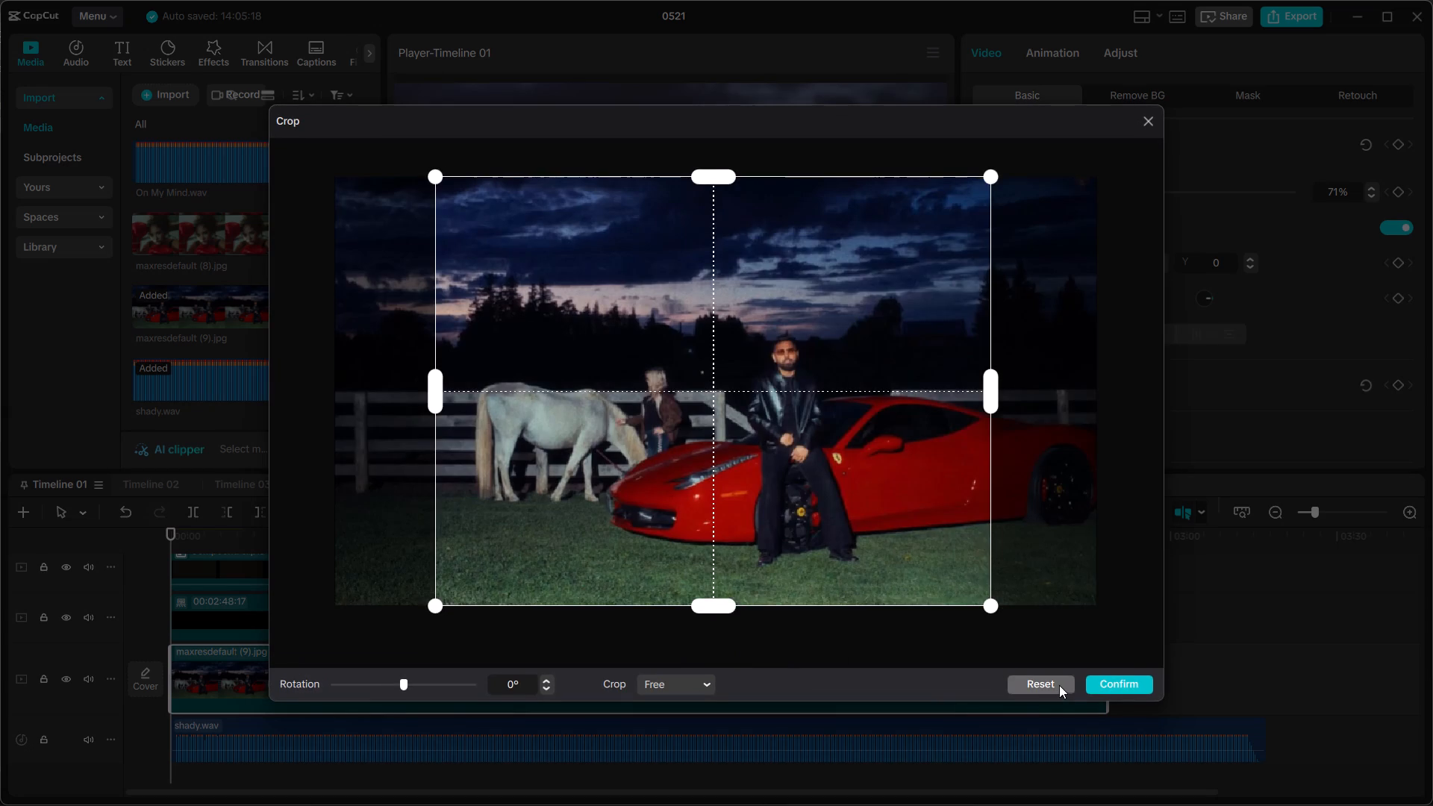
left_click(1059, 685)
left_click(1117, 682)
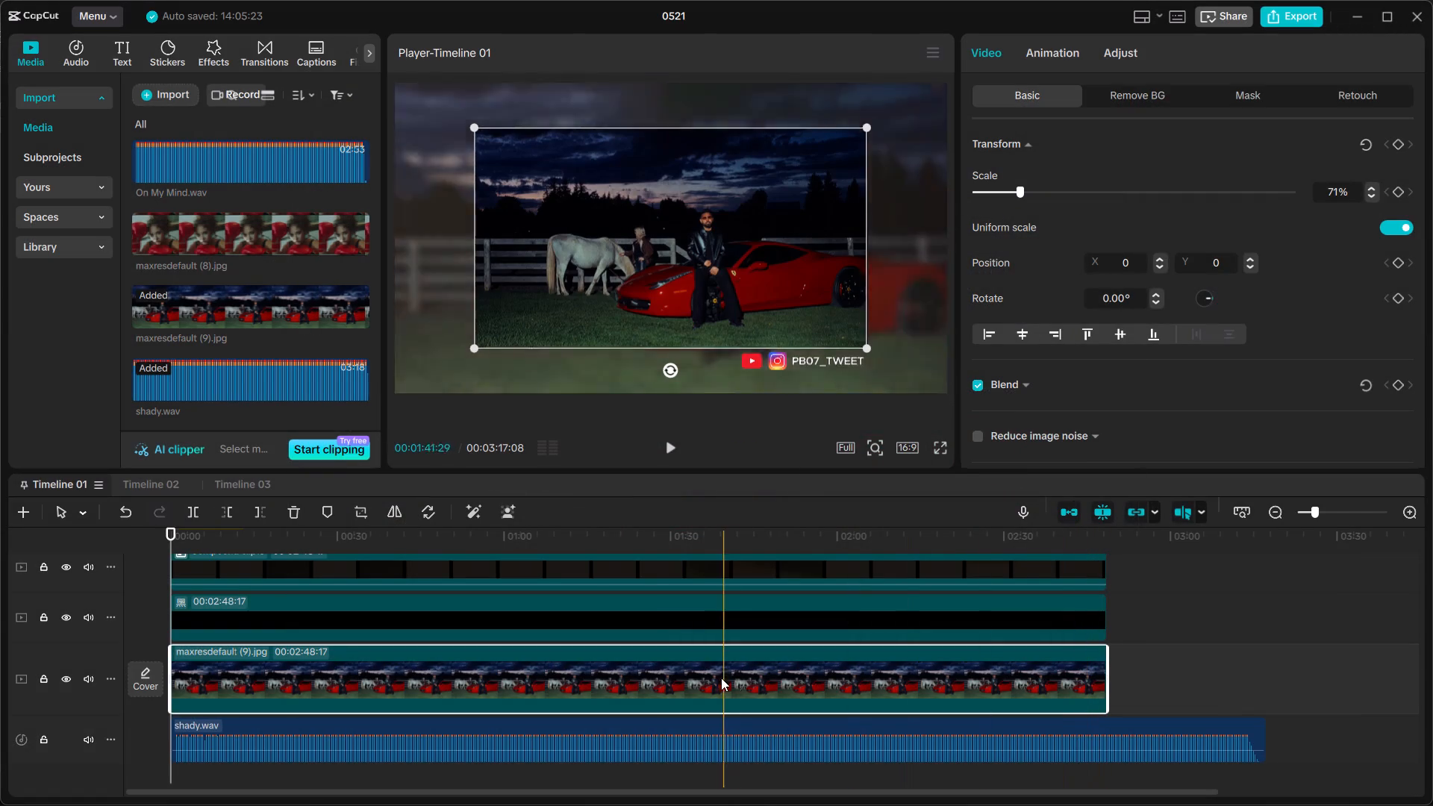
Lock the shady.wav audio track so that selecting everything leaves it out.
scroll(587, 616, "down", 6)
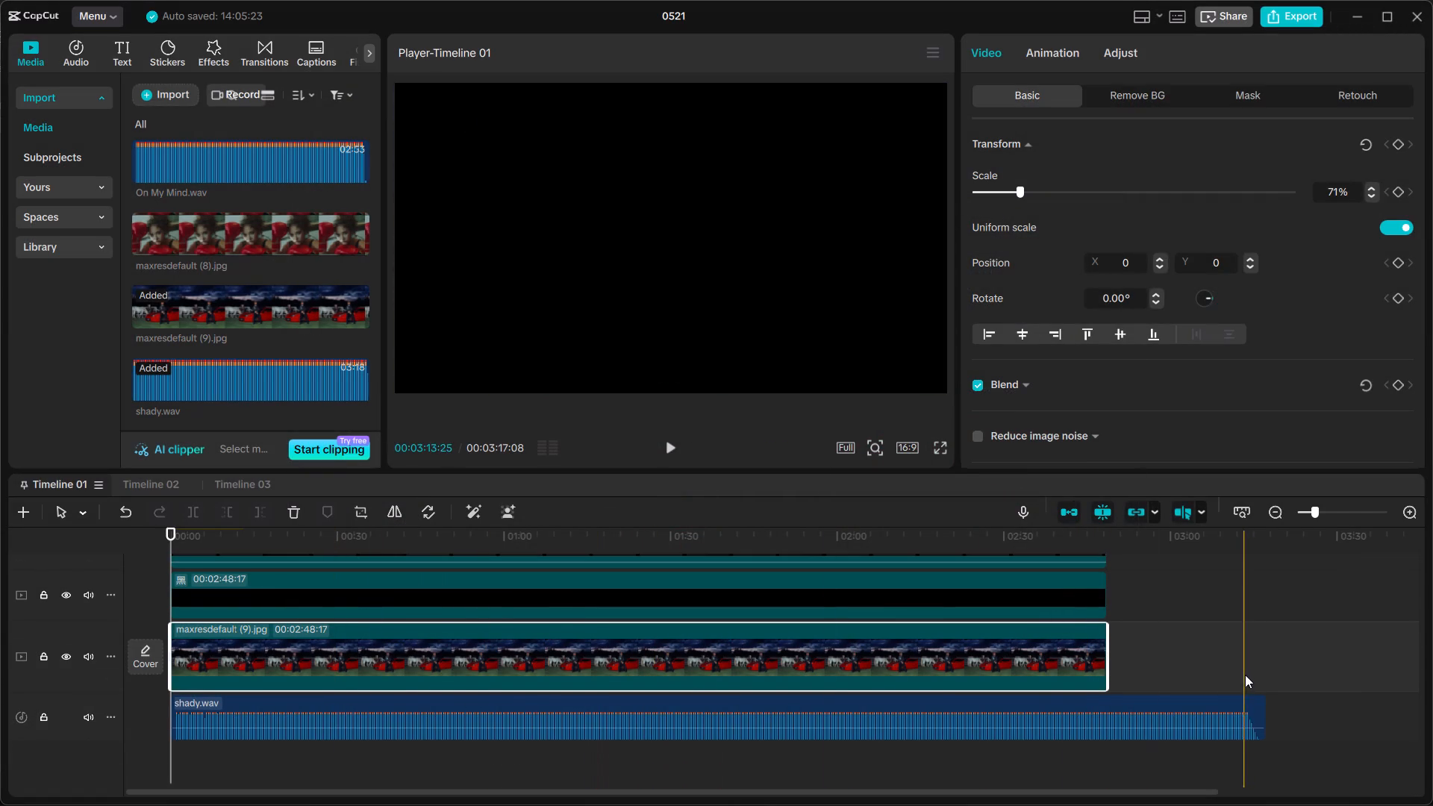
scroll(1243, 675, "up", 3)
key("ctrl+a")
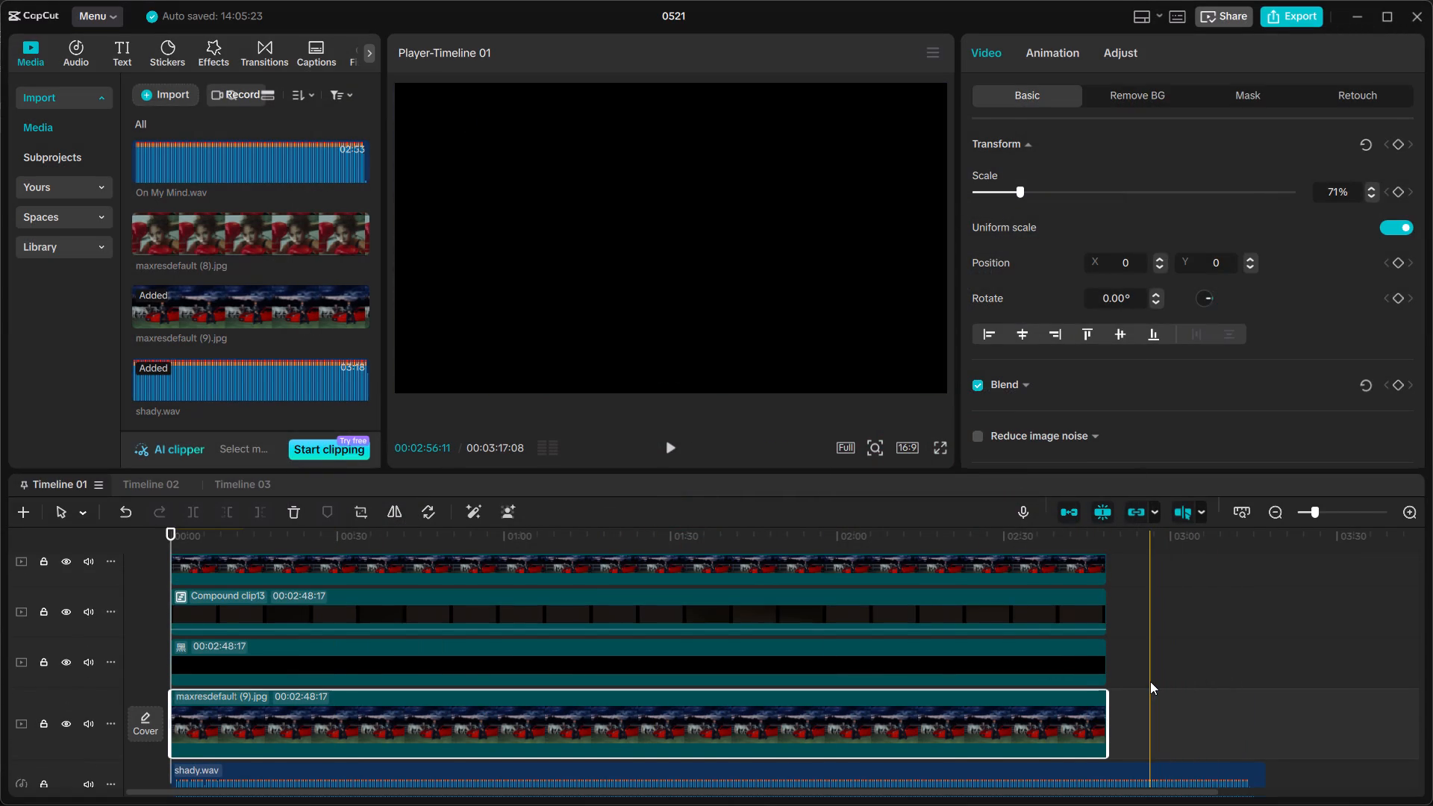
scroll(1150, 681, "down", 4)
left_click(1192, 655)
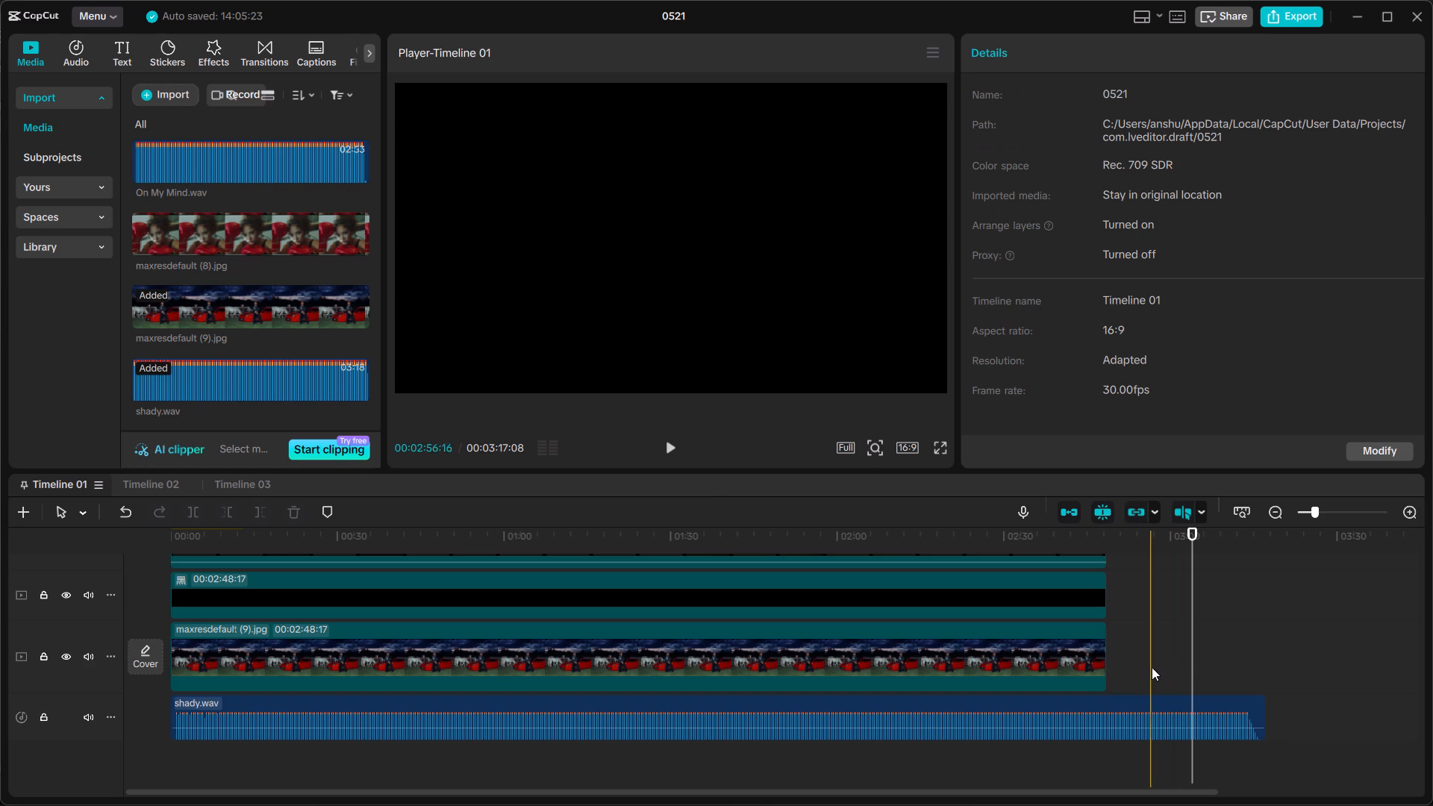
key("ctrl+a")
left_click(1131, 715)
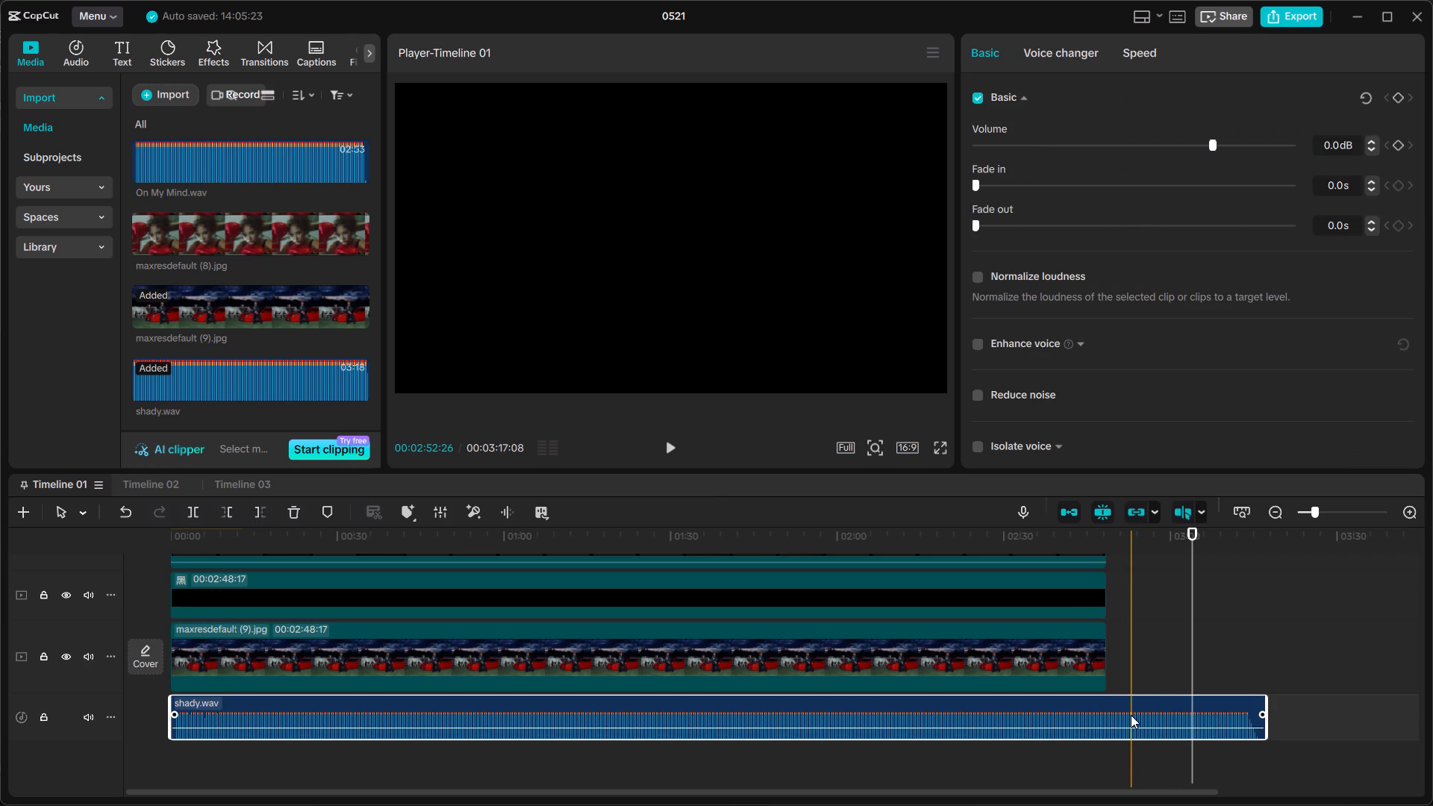
left_click(43, 716)
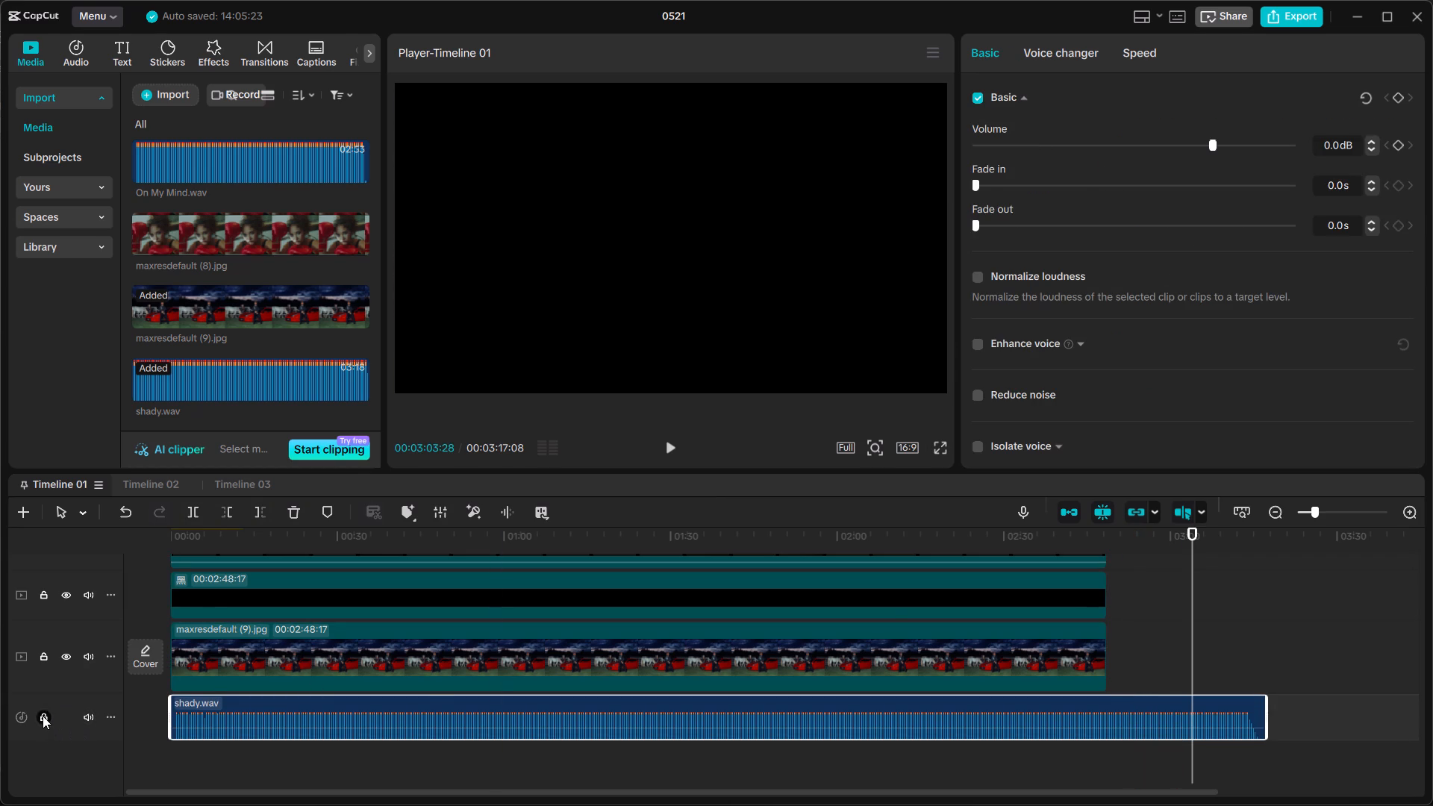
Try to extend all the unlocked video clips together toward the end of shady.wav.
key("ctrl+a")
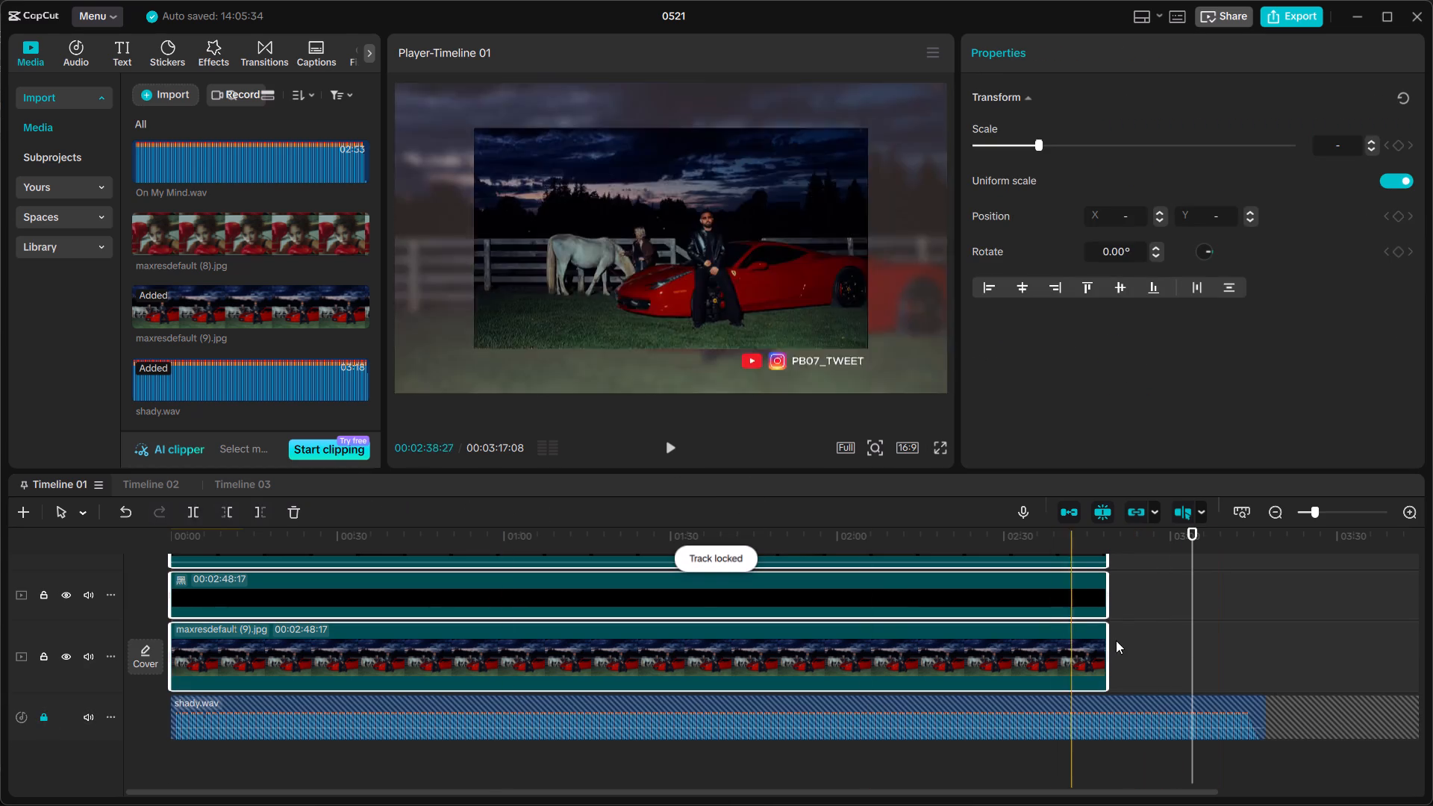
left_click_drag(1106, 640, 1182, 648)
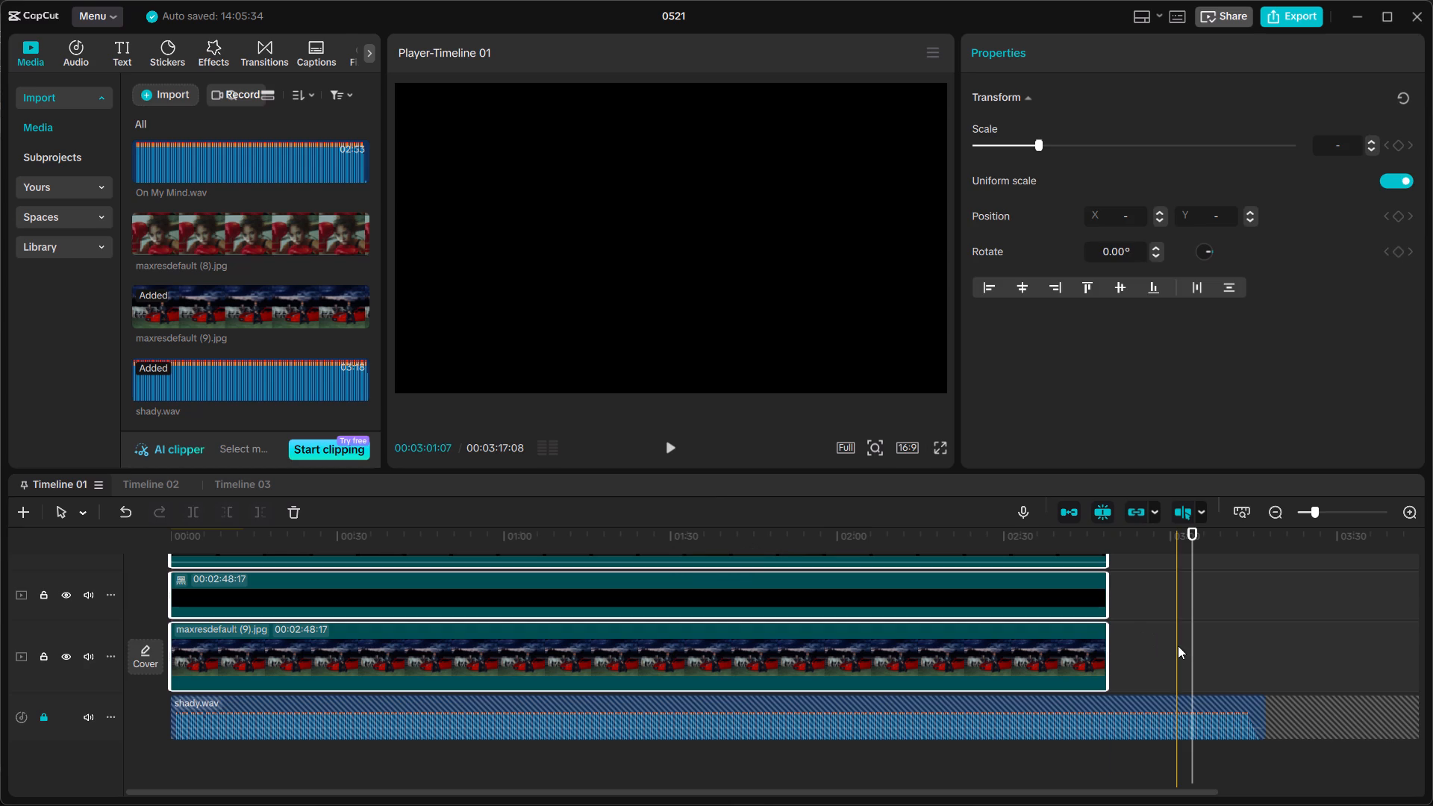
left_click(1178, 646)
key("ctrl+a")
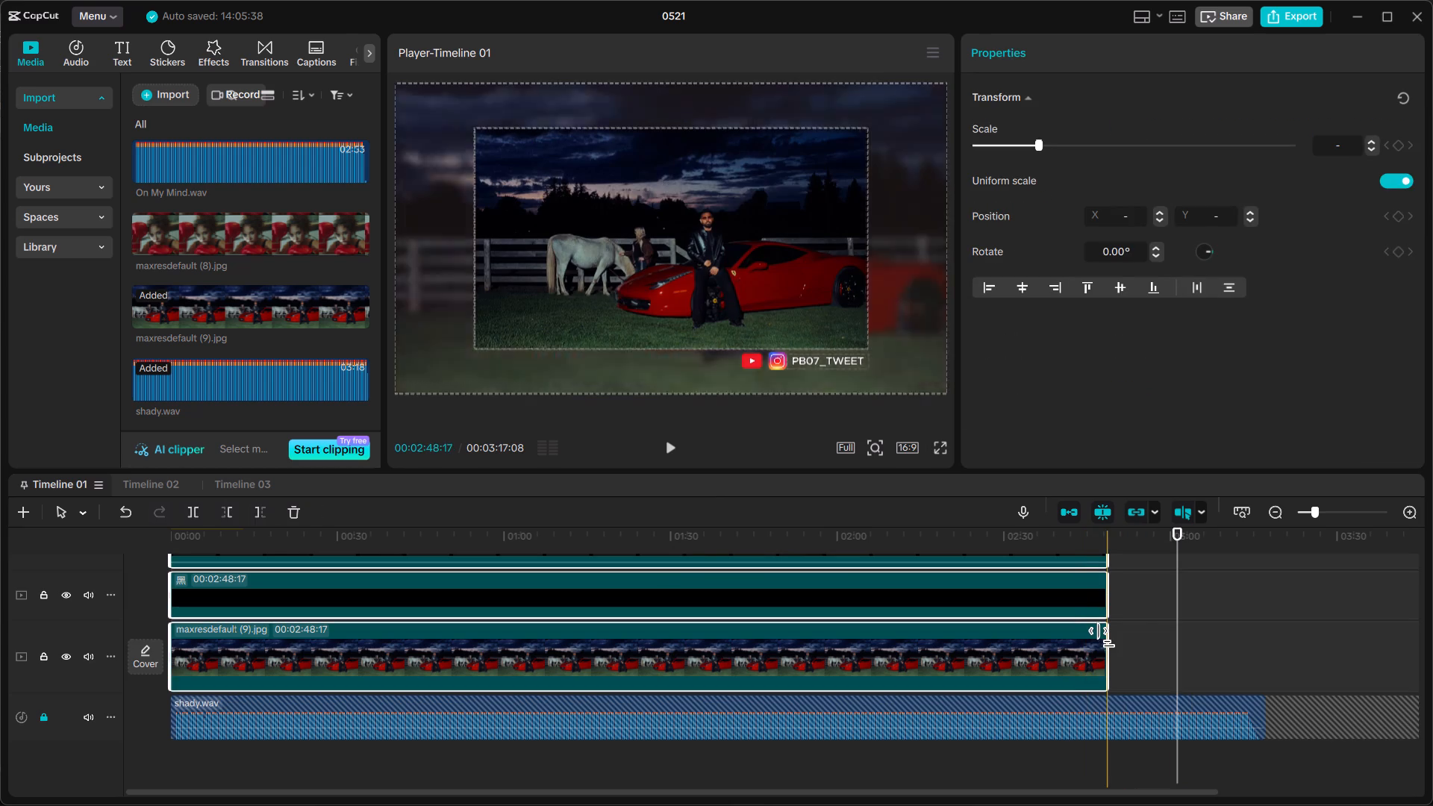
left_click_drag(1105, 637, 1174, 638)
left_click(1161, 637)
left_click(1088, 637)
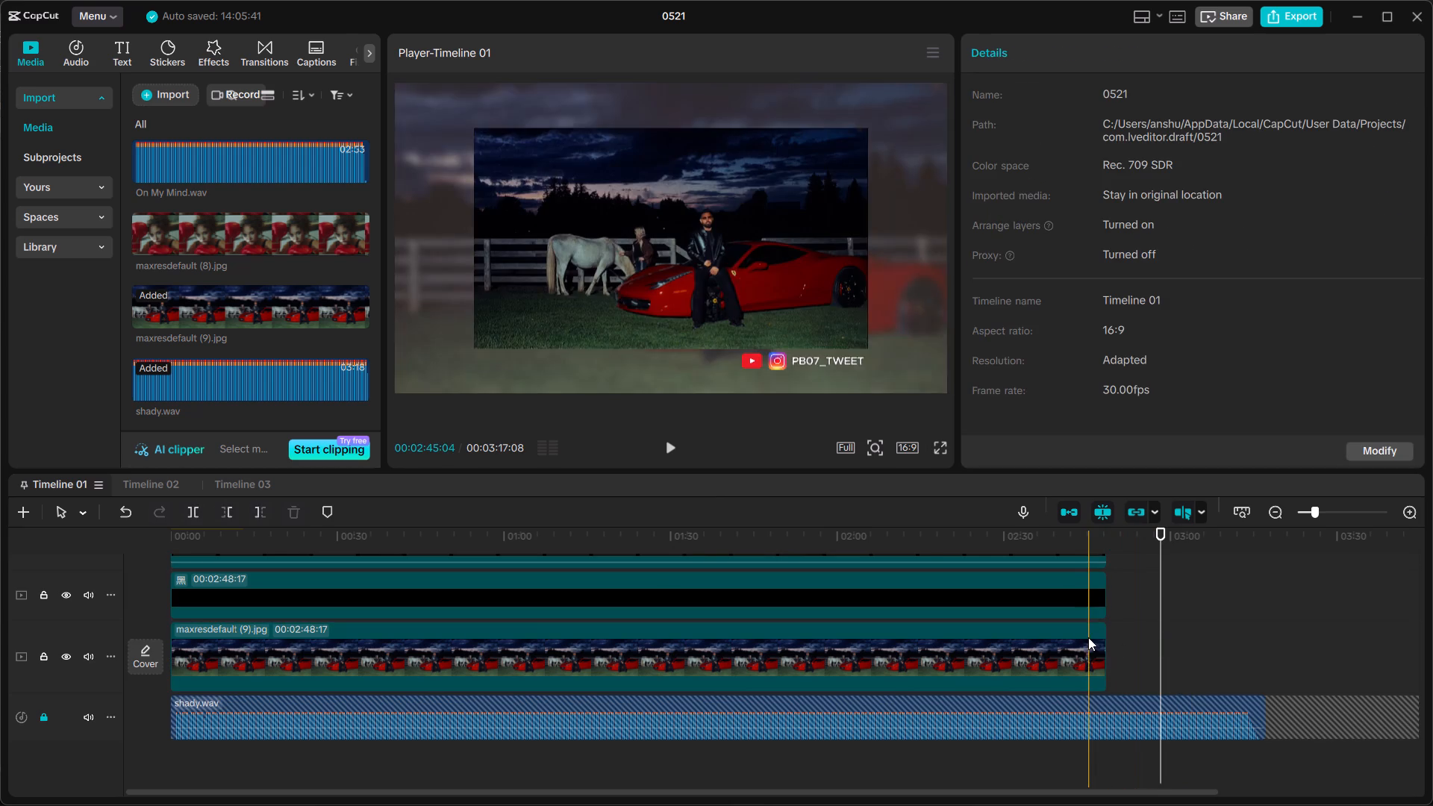
Extend the main-track image clip and the black clip directly above it to 00:03:17:08, matching the end of shady.wav.
left_click_drag(1105, 639, 1261, 640)
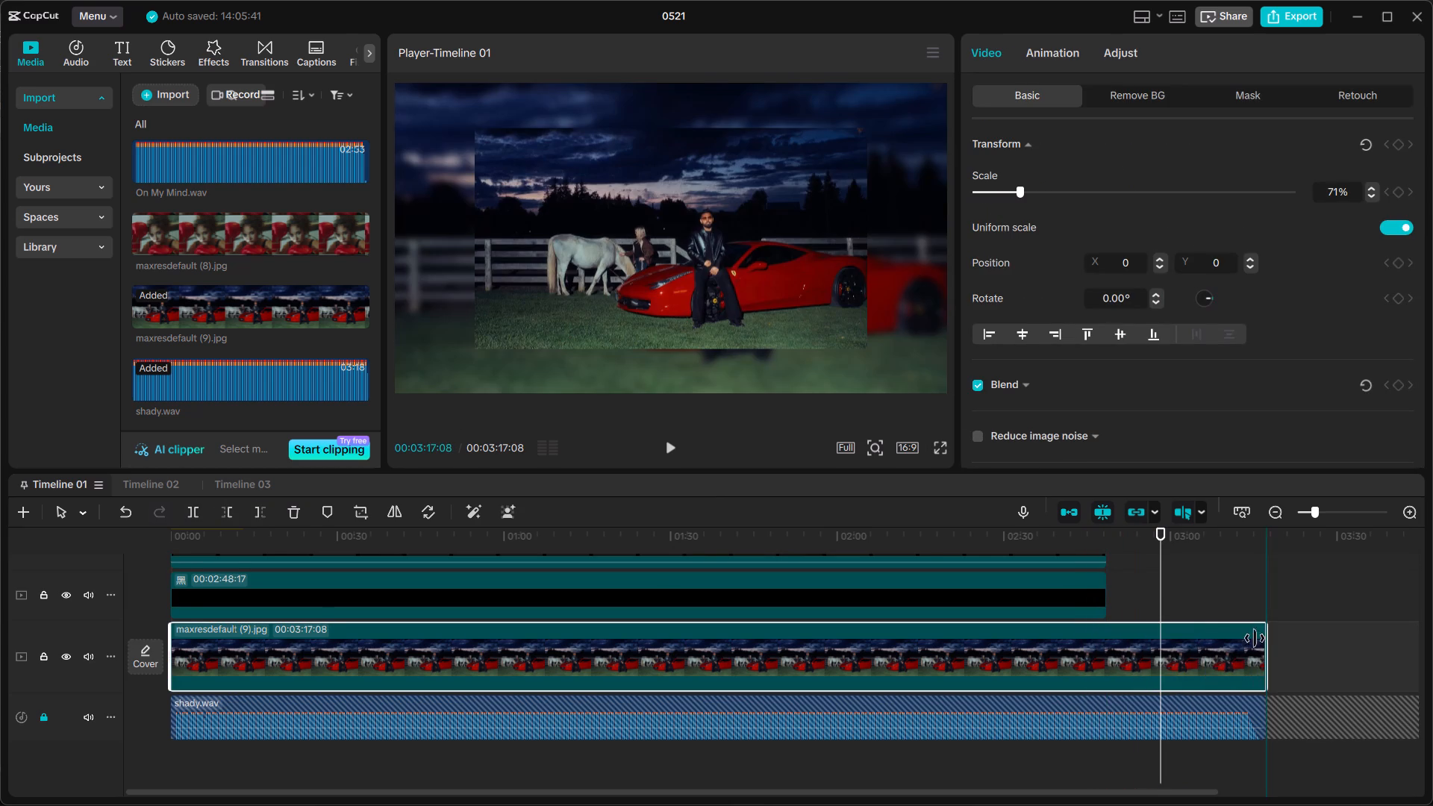
scroll(1199, 657, "up", 2)
left_click(1104, 644)
left_click_drag(1109, 635, 1270, 634)
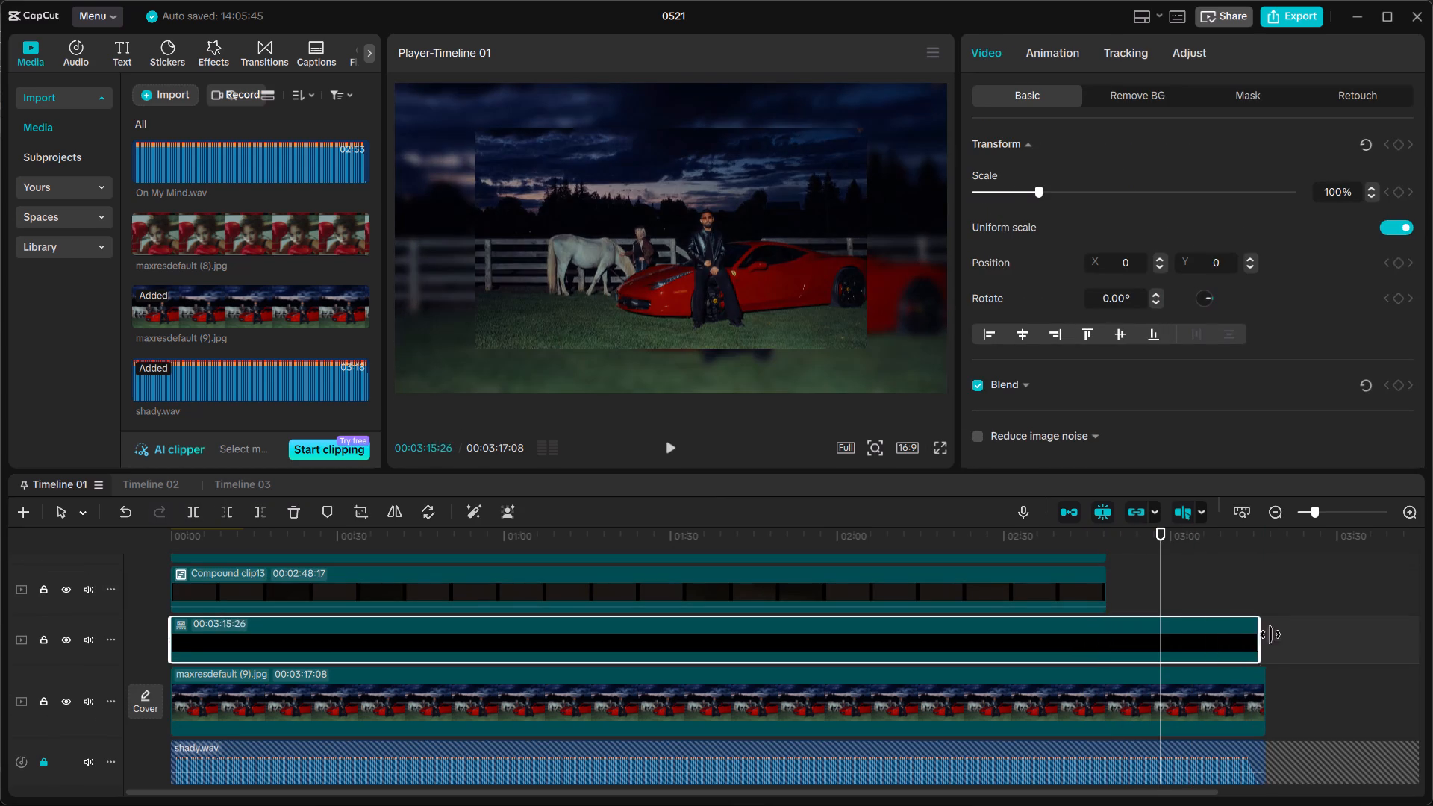
left_click_drag(1270, 634, 1265, 637)
Extend Compound clip13 to its maximum length of 00:02:56:12.
scroll(1146, 652, "up", 2)
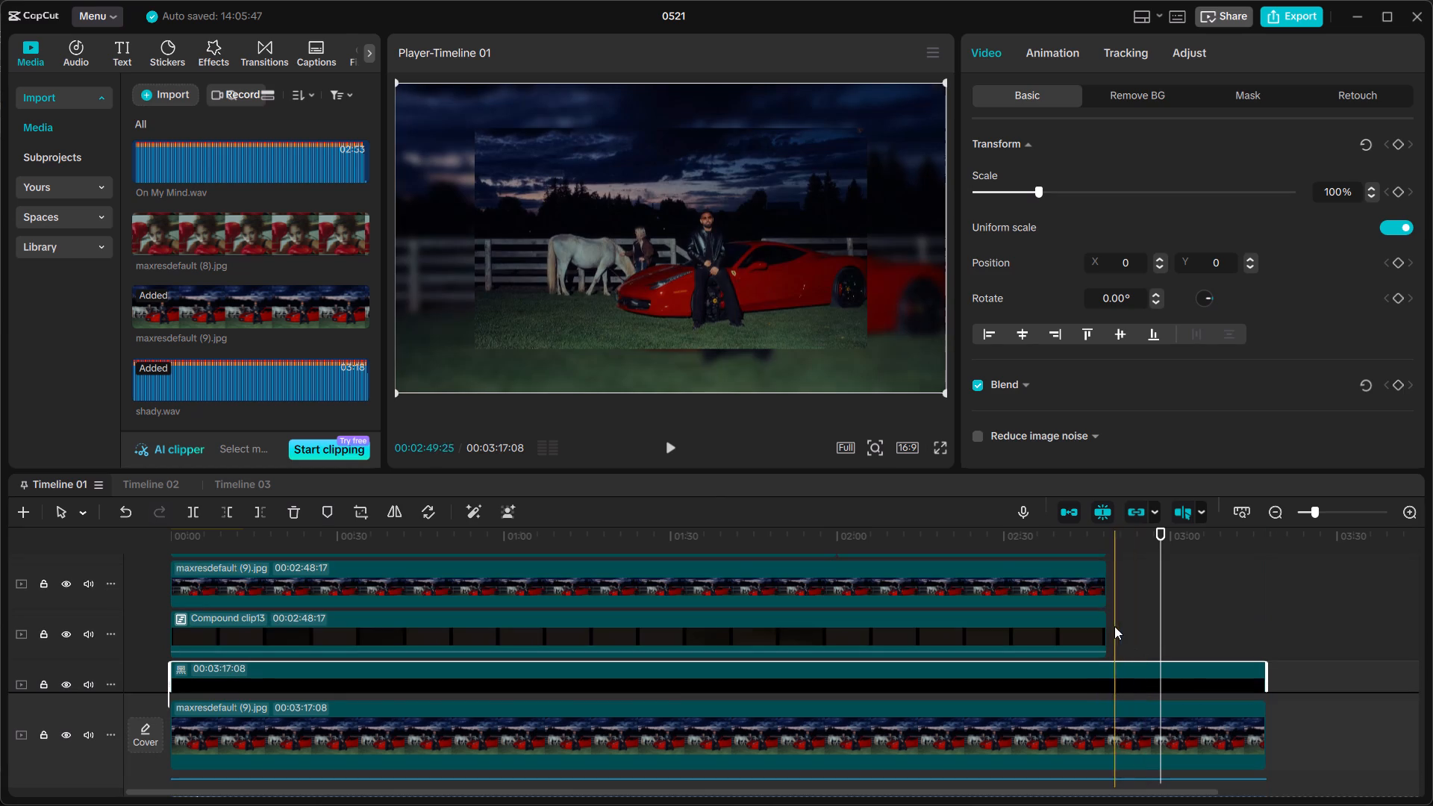
left_click(1099, 625)
left_click_drag(1108, 624, 1250, 630)
Duplicate Compound clip13 and place the copy directly after it on the same track.
right_click(1108, 633)
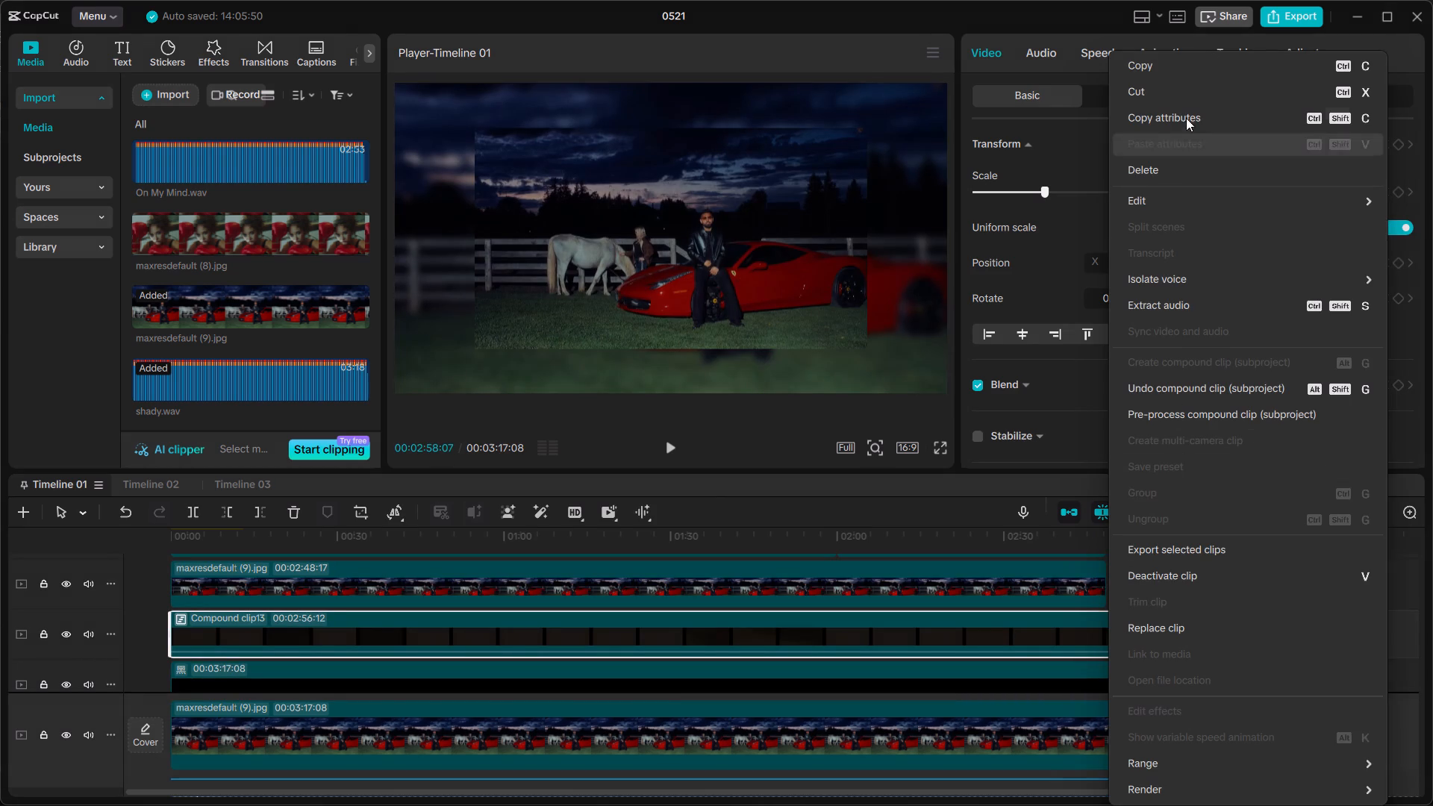
left_click(1167, 61)
left_click(1173, 619)
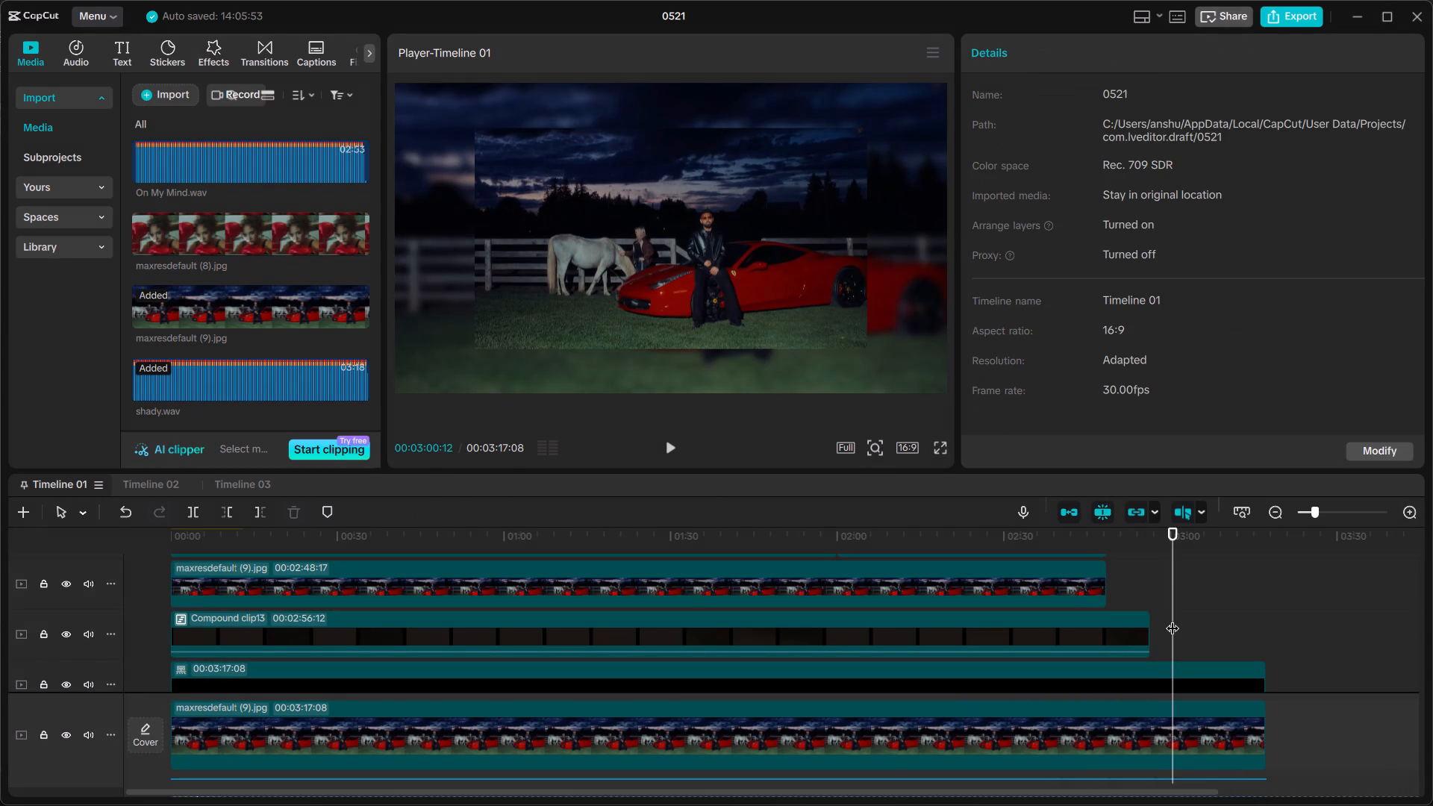
key("ctrl+v")
left_click_drag(1249, 624, 1226, 629)
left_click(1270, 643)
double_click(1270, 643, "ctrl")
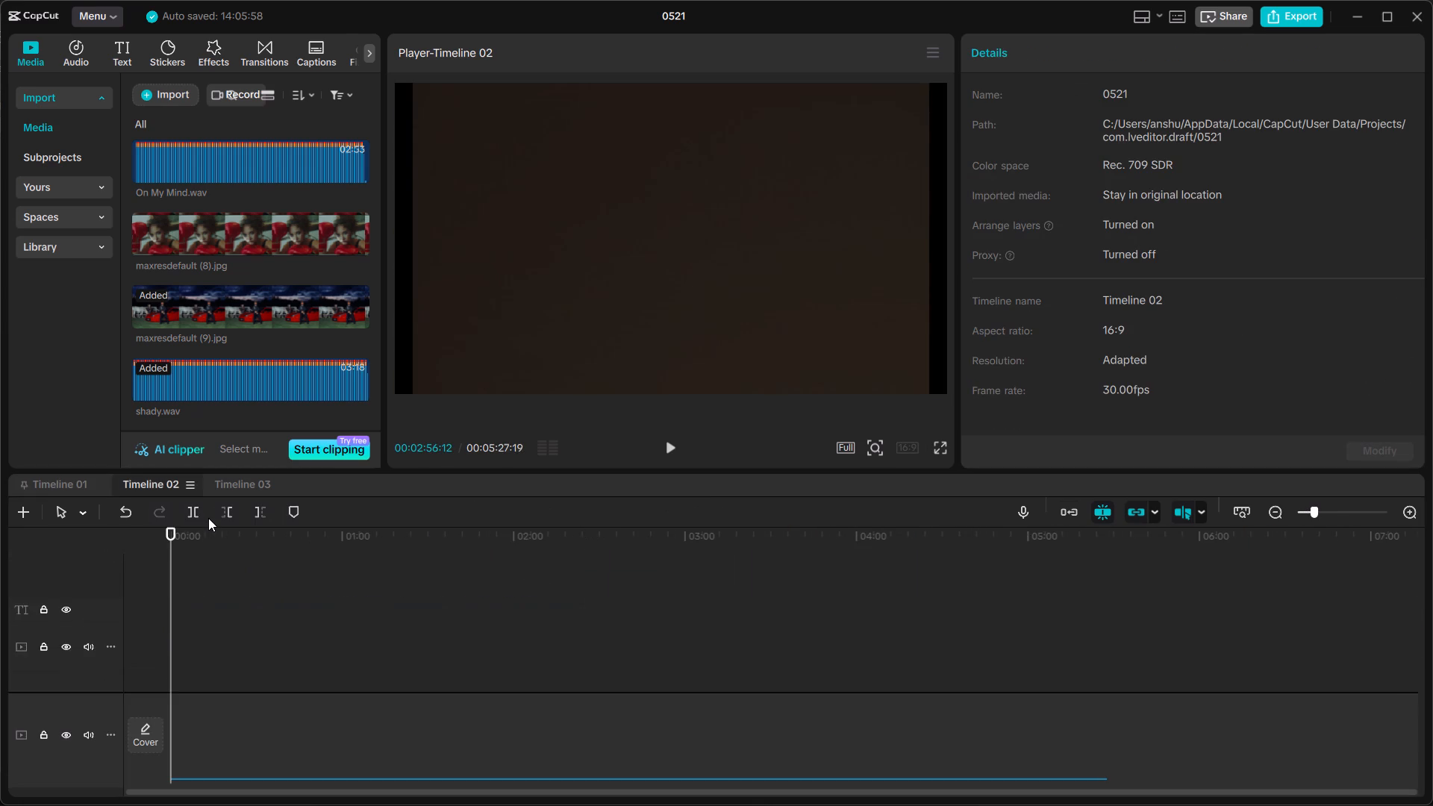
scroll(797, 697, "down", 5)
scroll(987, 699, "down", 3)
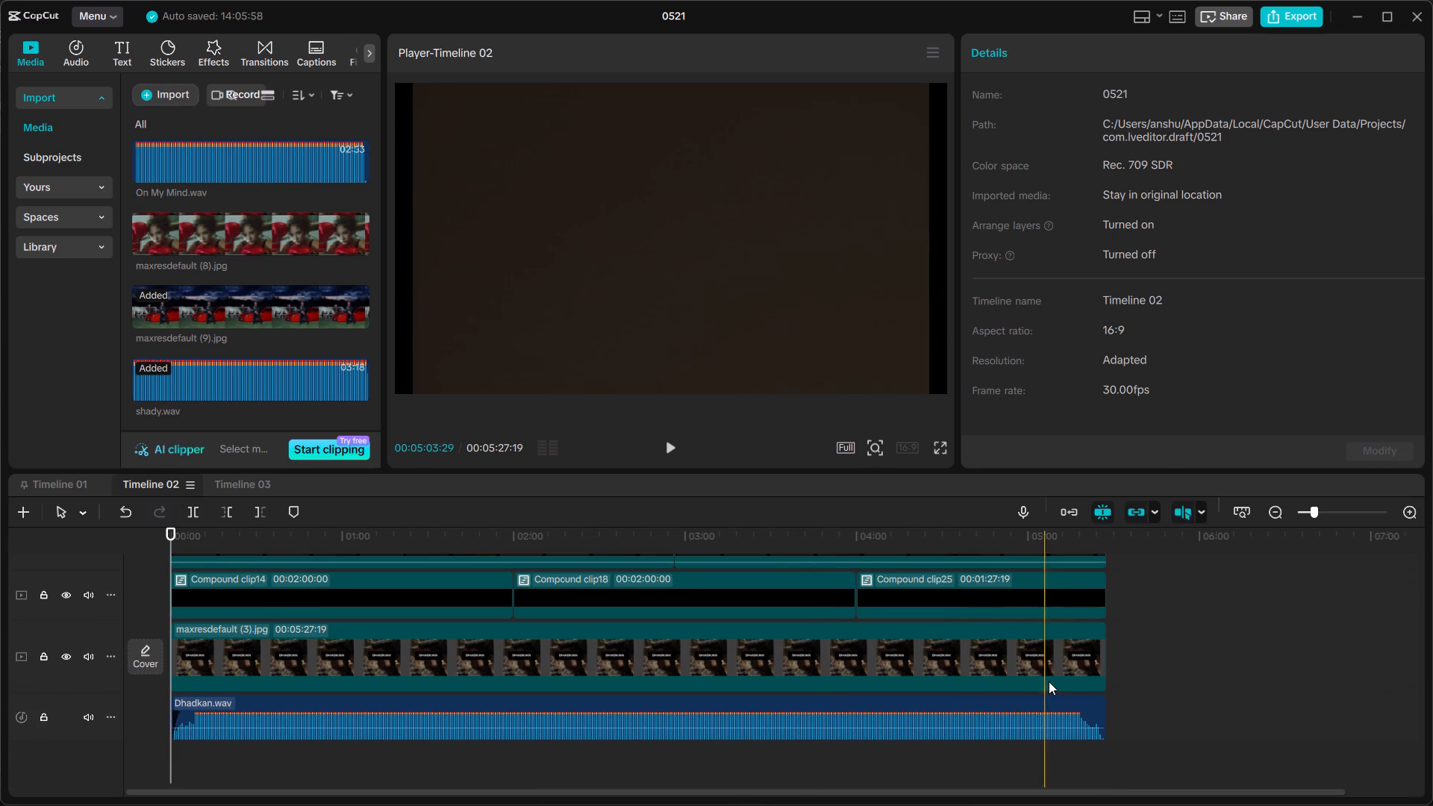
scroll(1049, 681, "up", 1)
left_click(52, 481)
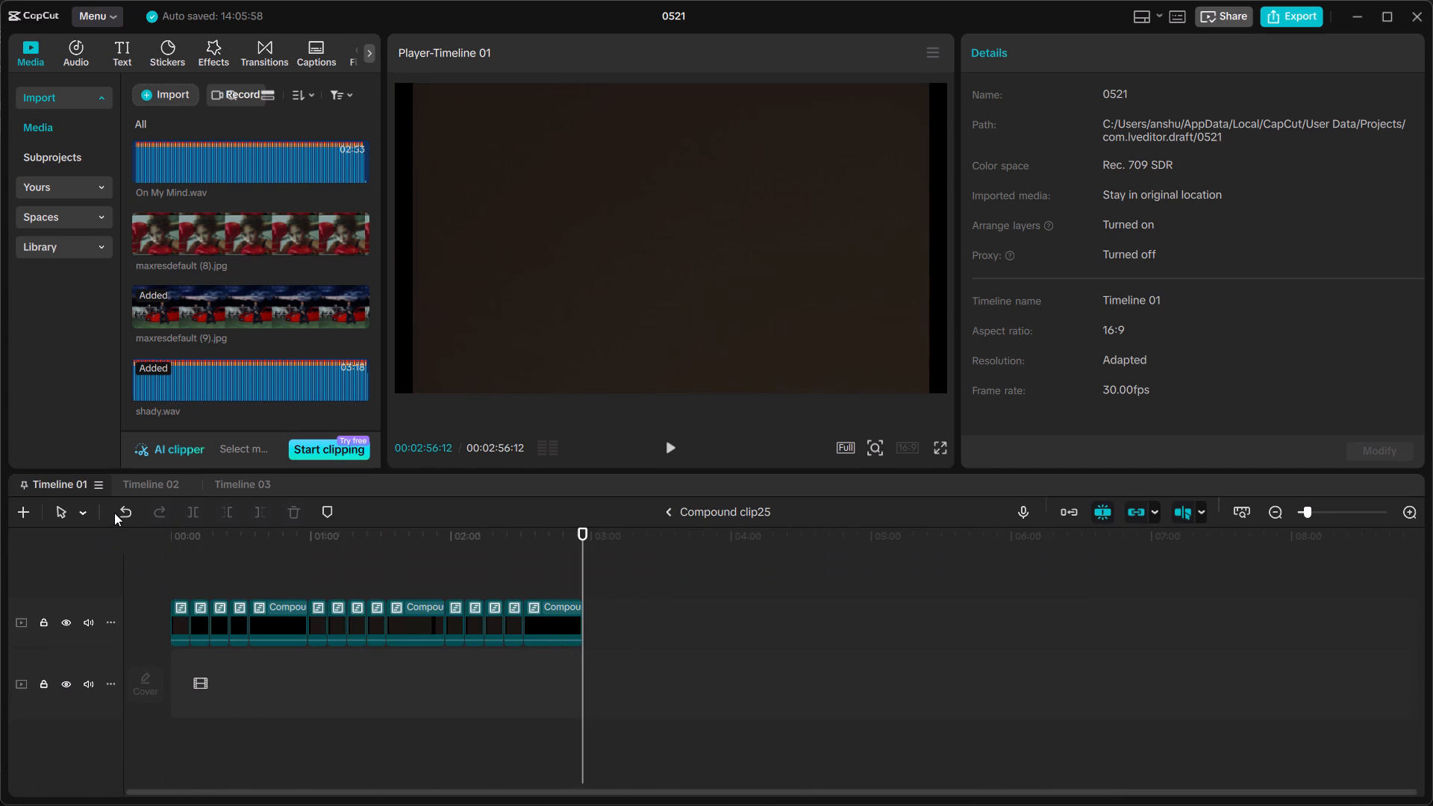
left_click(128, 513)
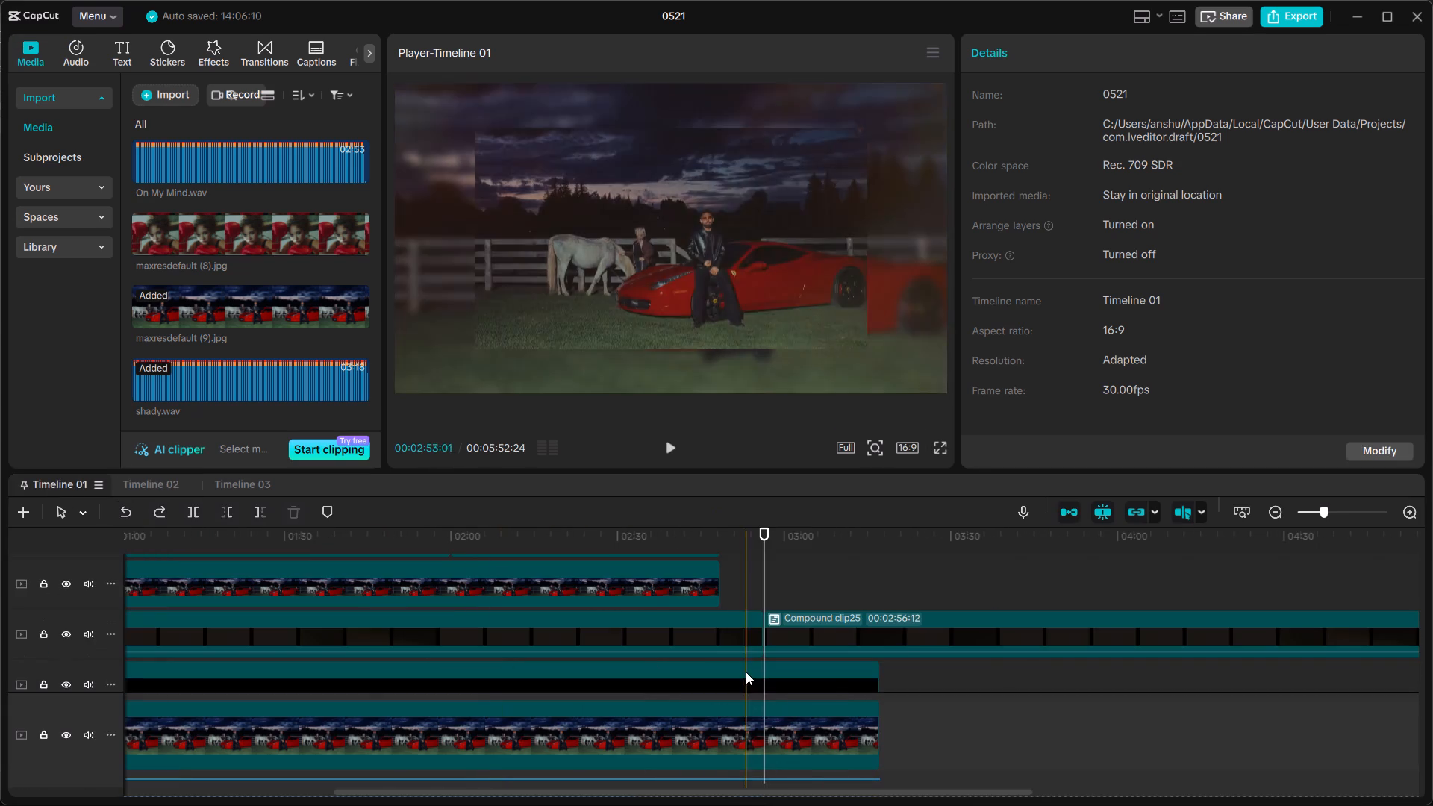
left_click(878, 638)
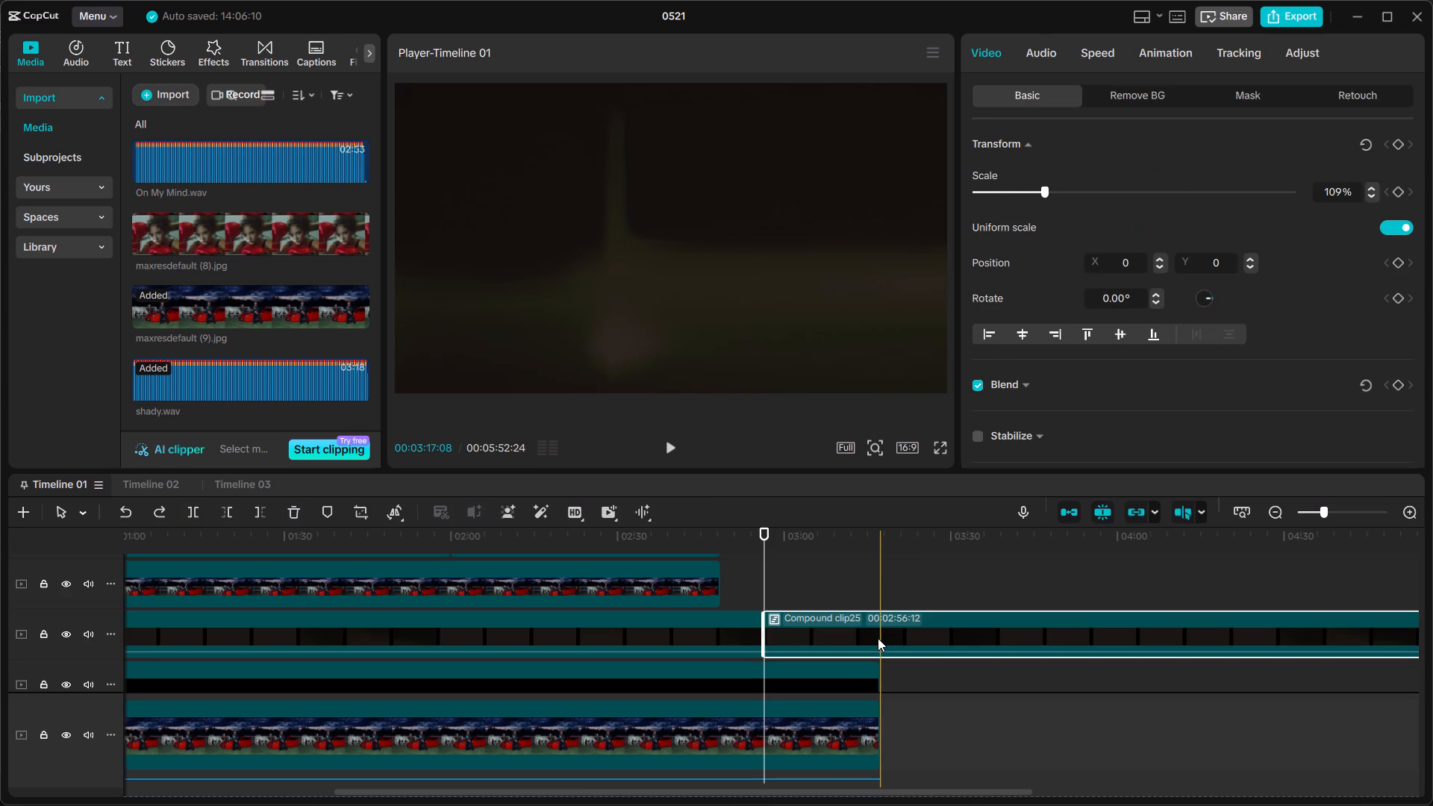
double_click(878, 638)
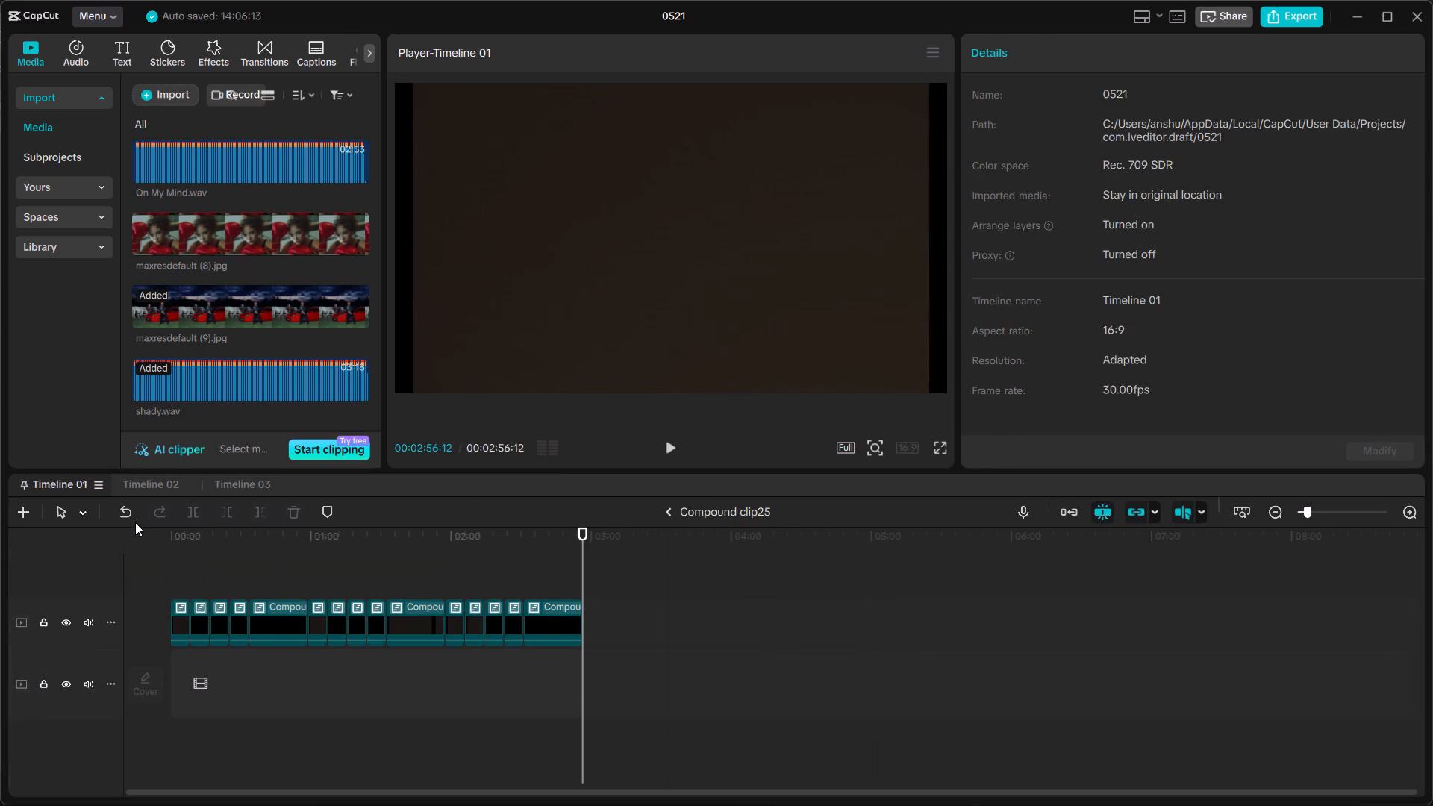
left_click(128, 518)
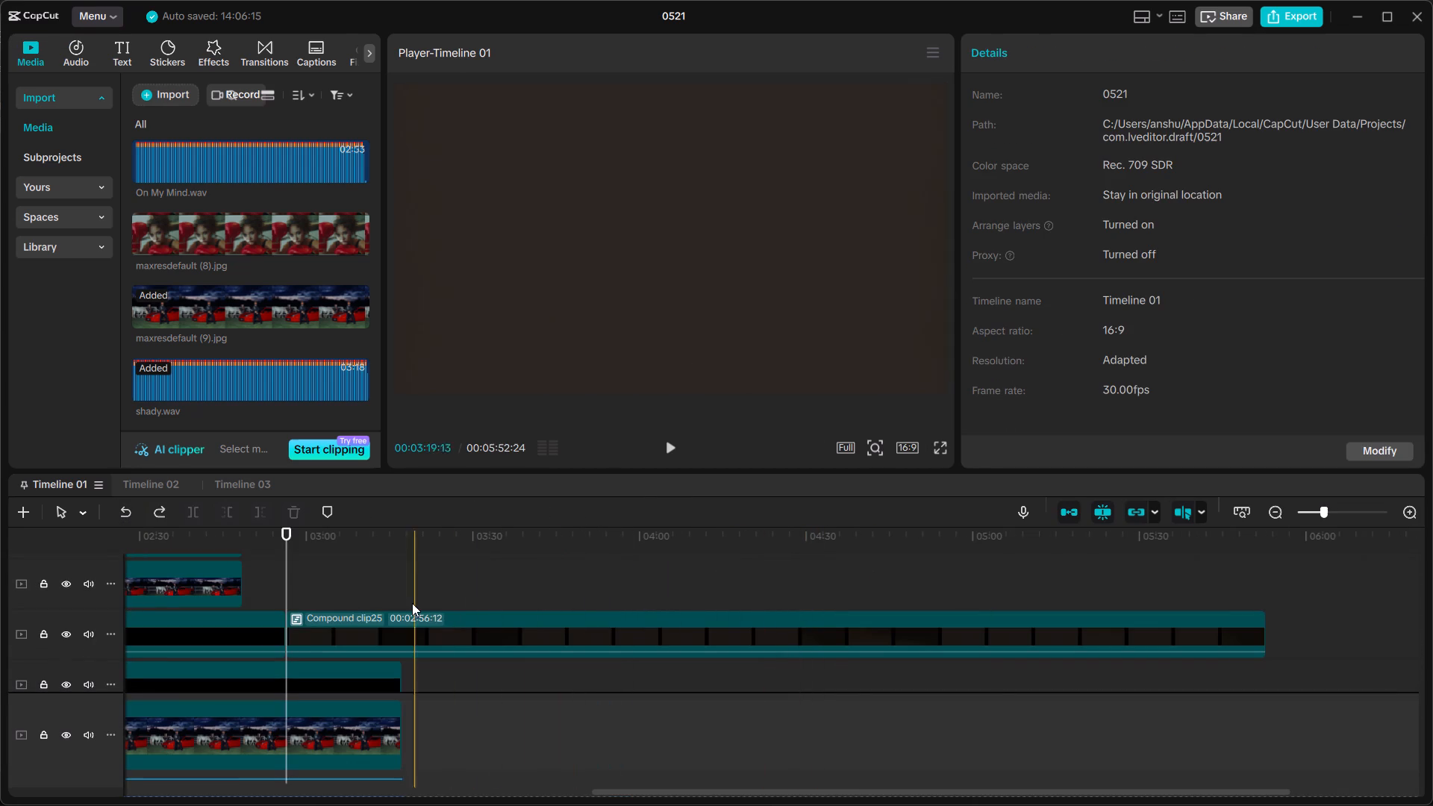
Trim the copied compound clip so it ends at 00:03:17:08, matching the main-track image clip.
left_click(405, 593)
left_click(399, 637)
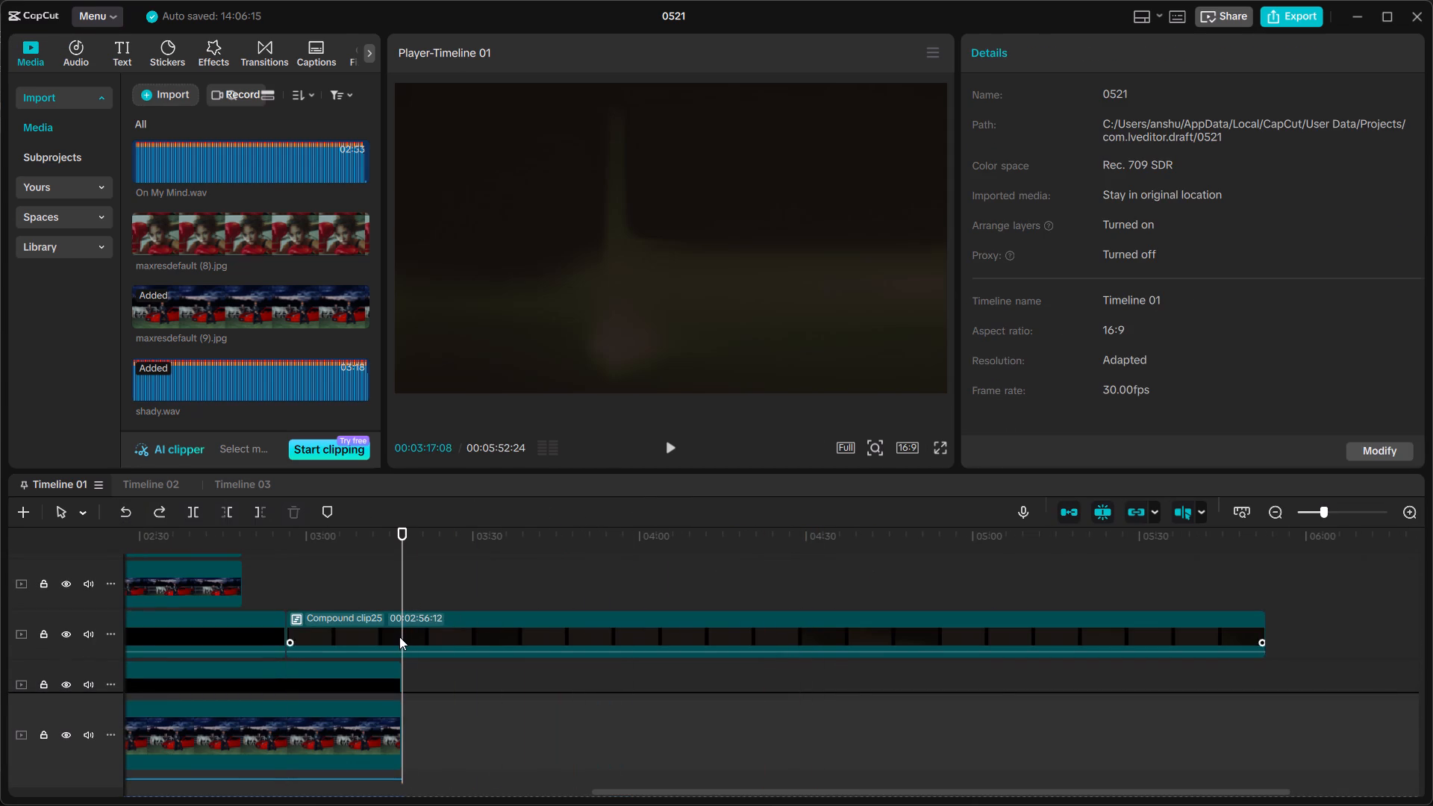
left_click(265, 514)
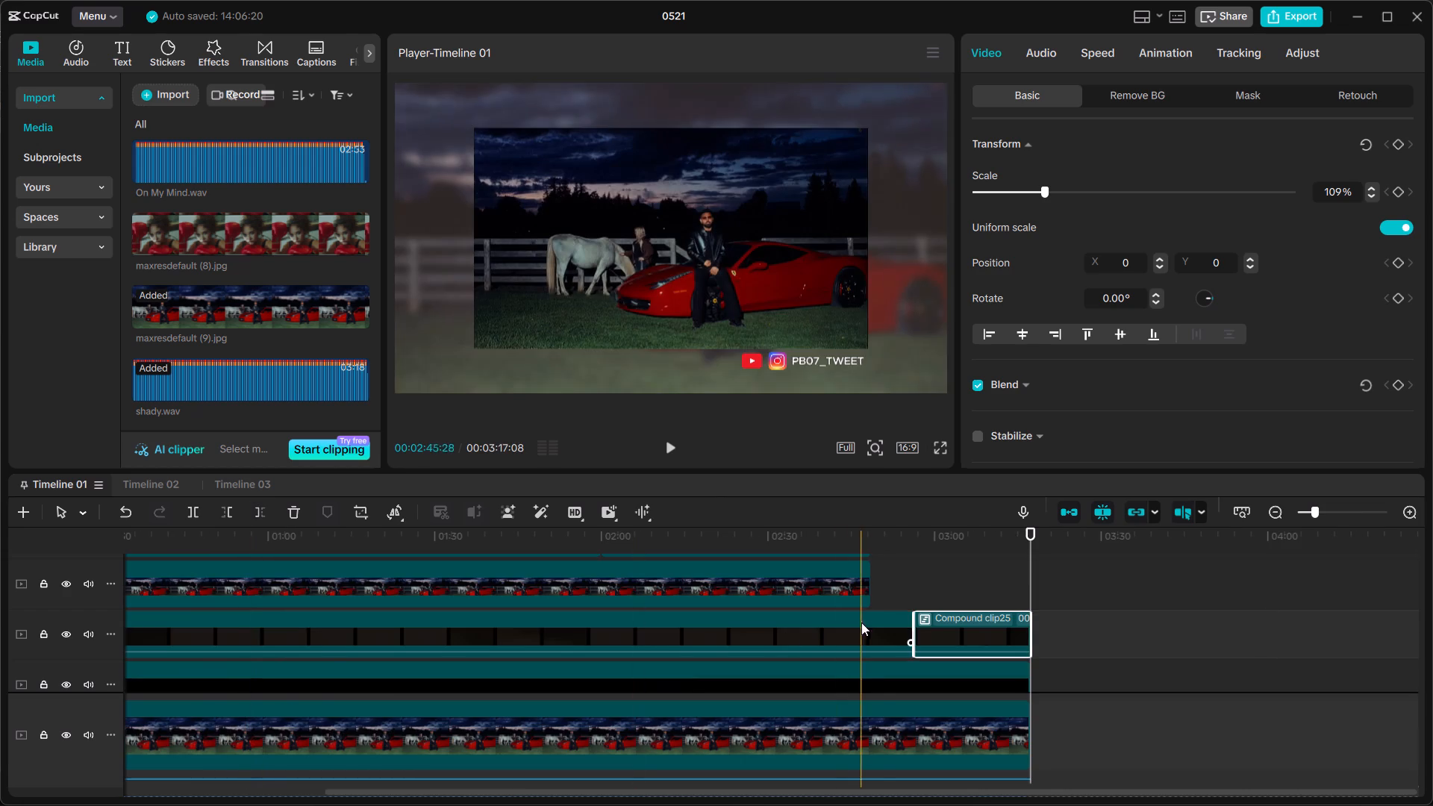
Extend the 71% scale maxresdefault (9).jpg overlay clip and Compound clip20 to end at 00:03:17:08.
left_click(866, 574)
left_click_drag(870, 578, 1025, 587)
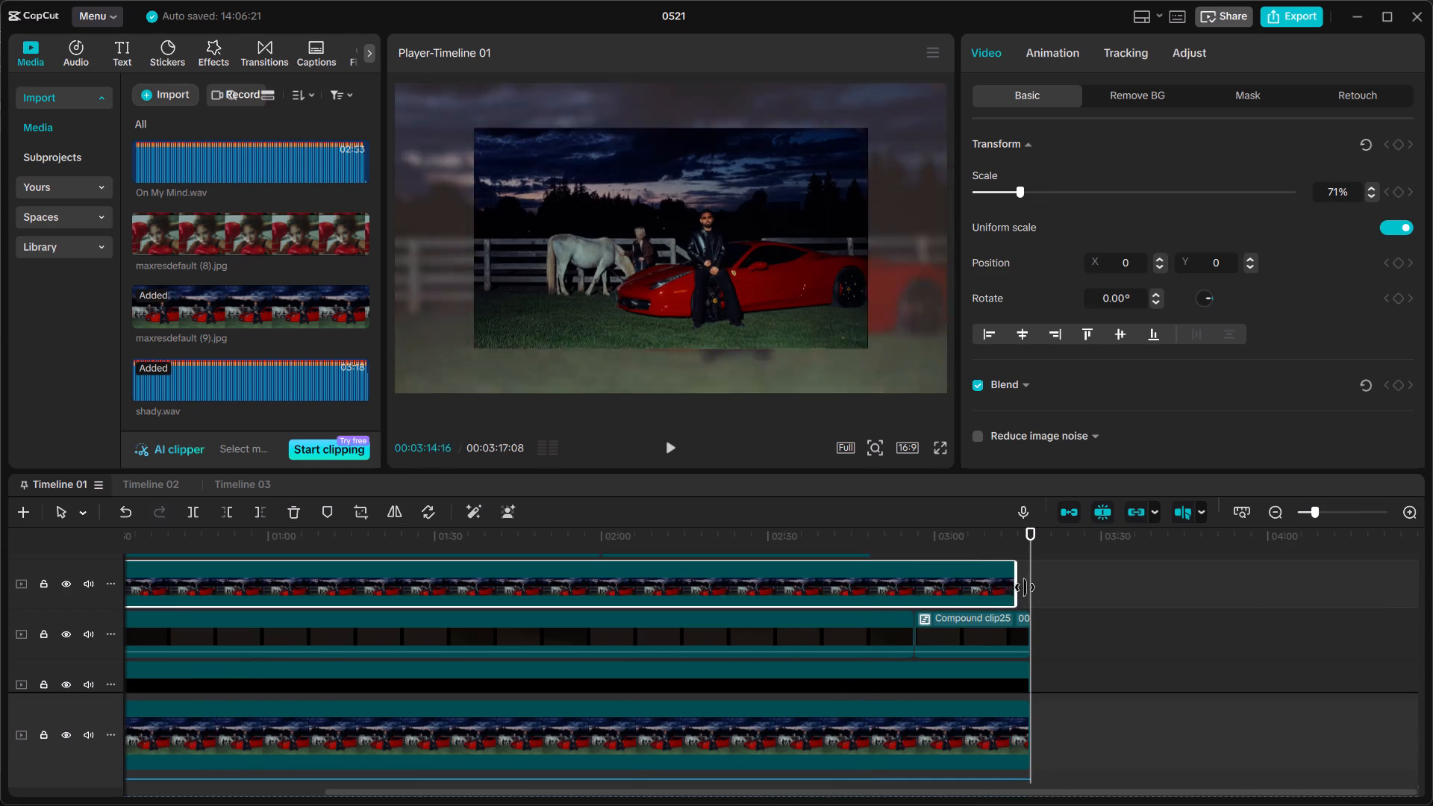
left_click_drag(1025, 587, 1028, 587)
scroll(1011, 620, "up", 2)
left_click(839, 574)
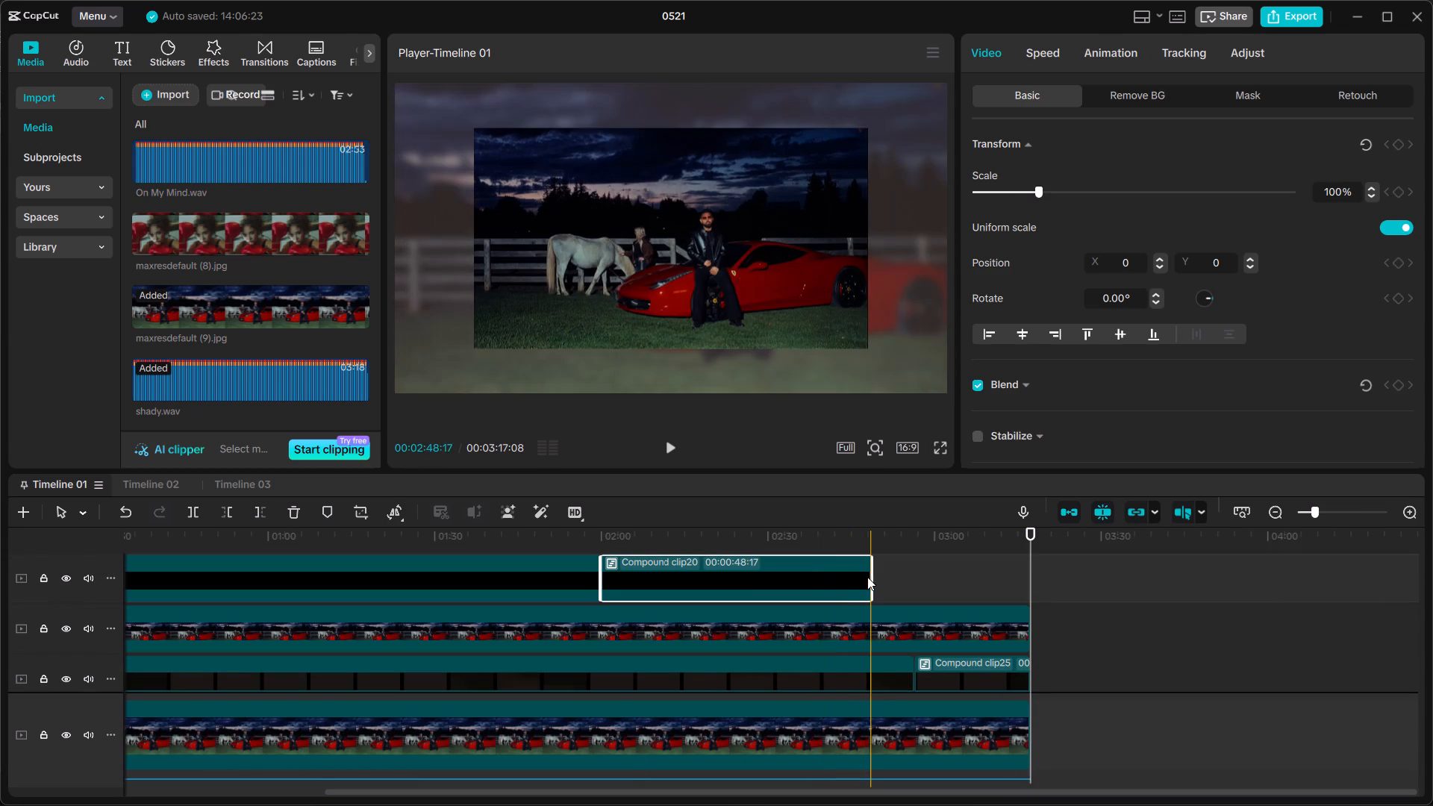
left_click_drag(871, 574, 1028, 568)
Stretch the PB07_TWEET text clip to span the whole timeline, from the start to 00:03:17:08.
scroll(972, 604, "up", 3)
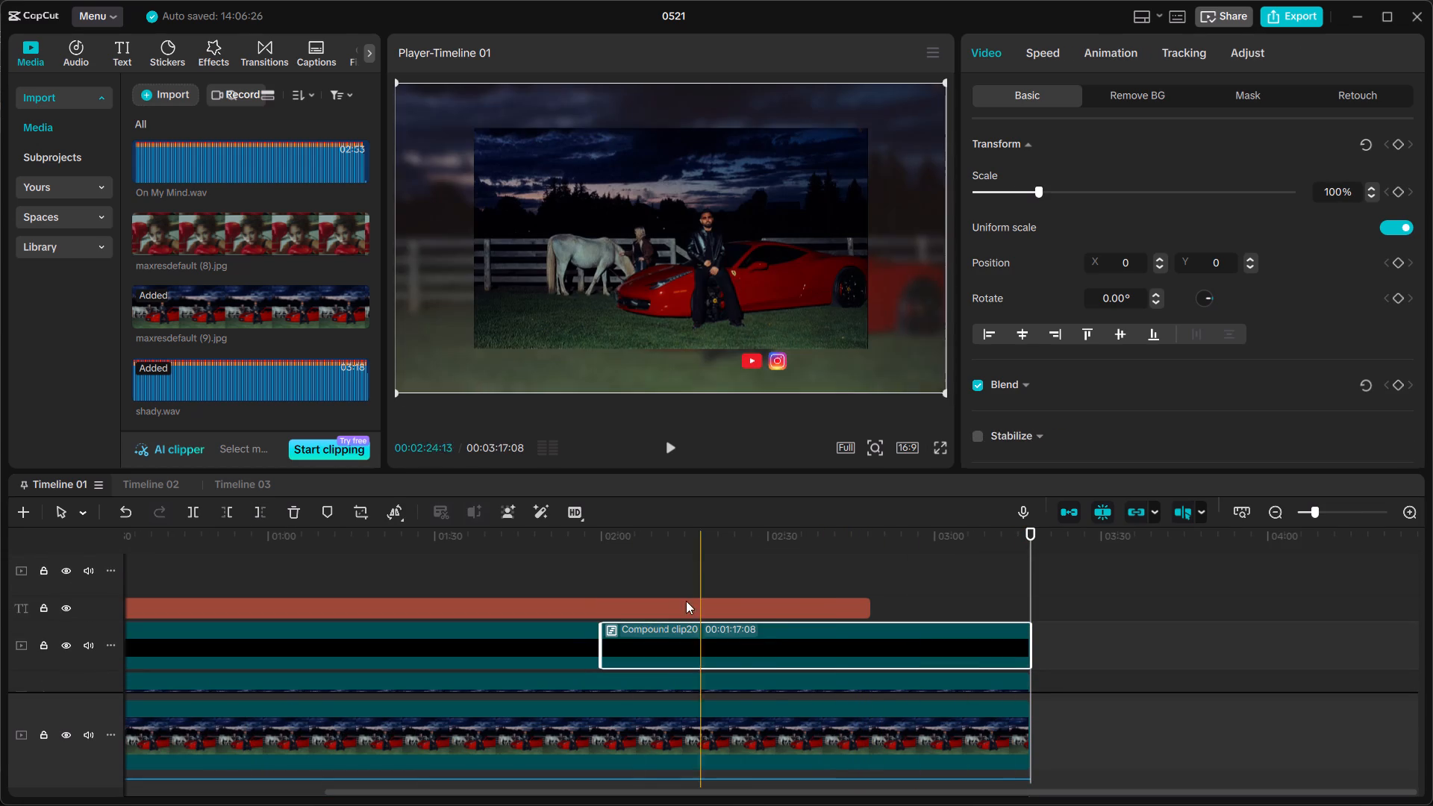
left_click(834, 605)
left_click_drag(865, 607, 1014, 606)
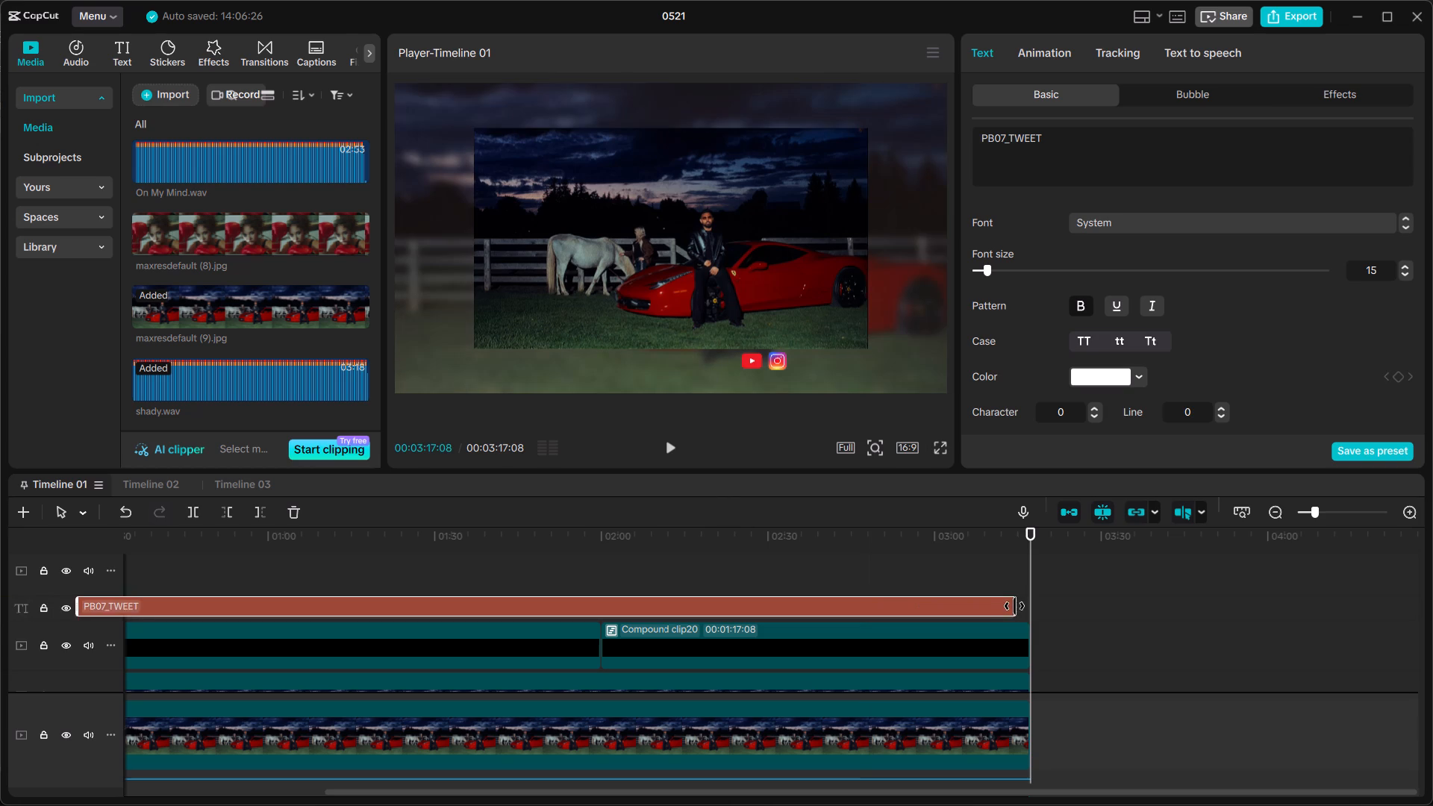
left_click_drag(1014, 606, 1025, 603)
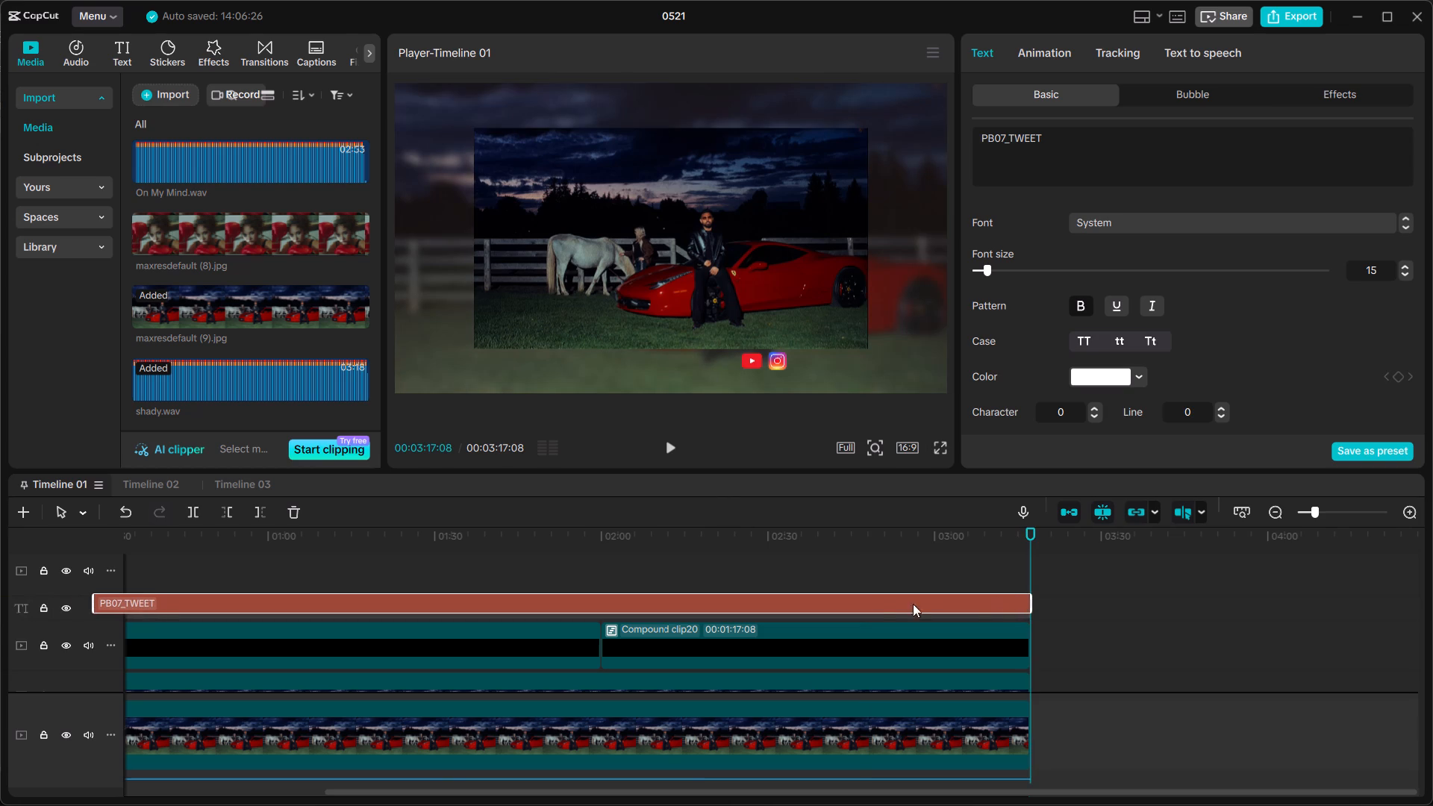
scroll(393, 593, "right", 4)
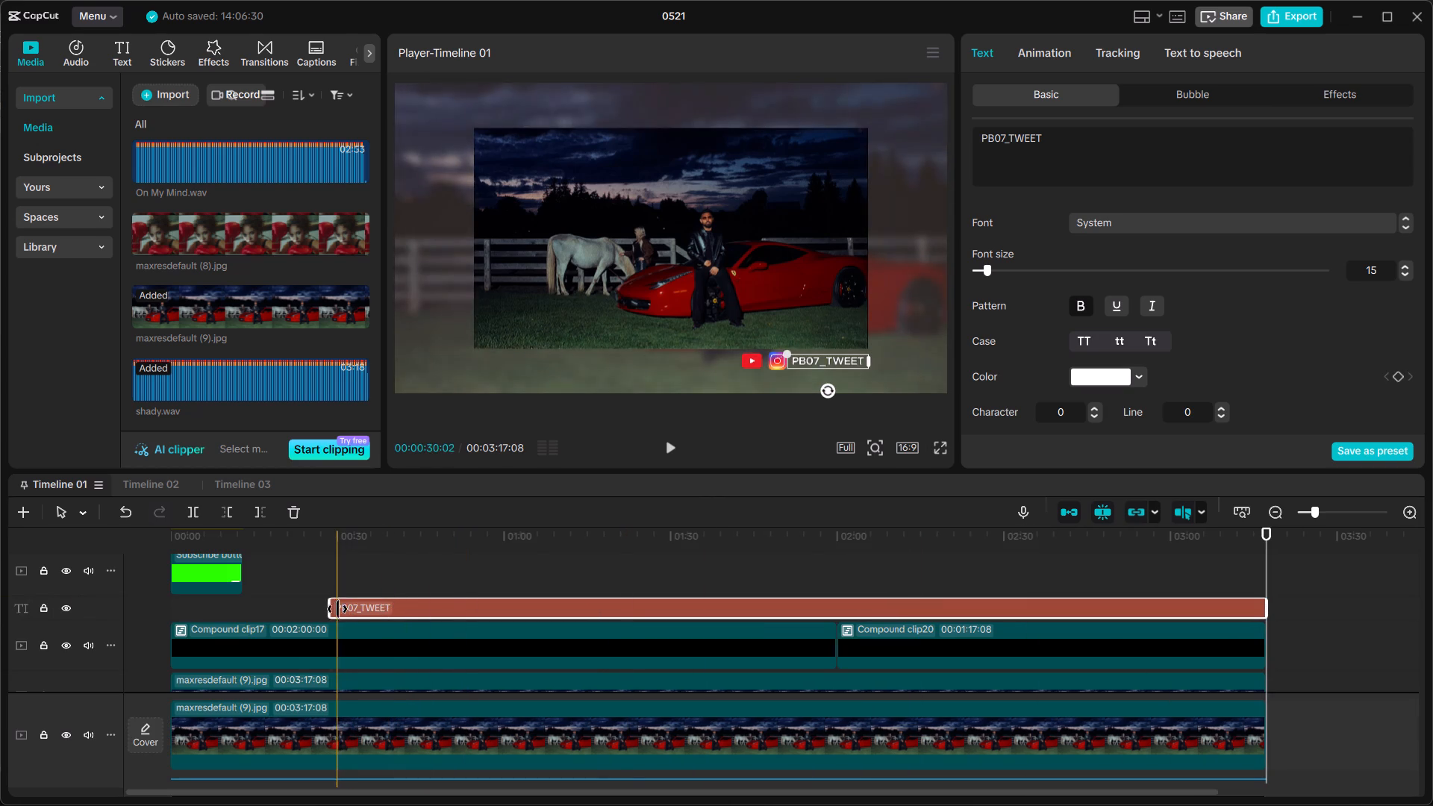
left_click_drag(333, 604, 167, 629)
Start playing the timeline, then switch to YouTube and look over the prem dhillon search results.
scroll(163, 629, "down", 5)
key("space")
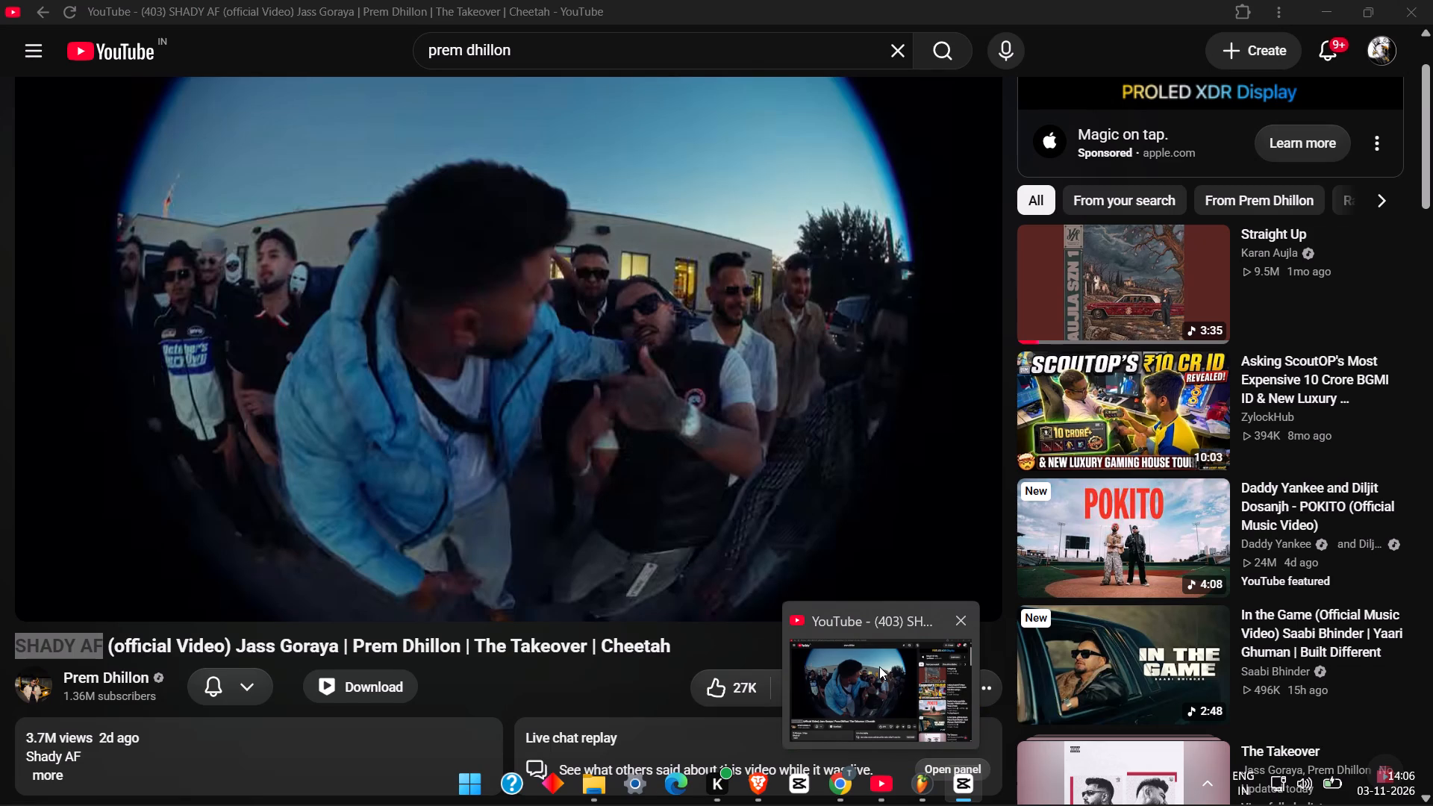
left_click(879, 666)
left_click(51, 7)
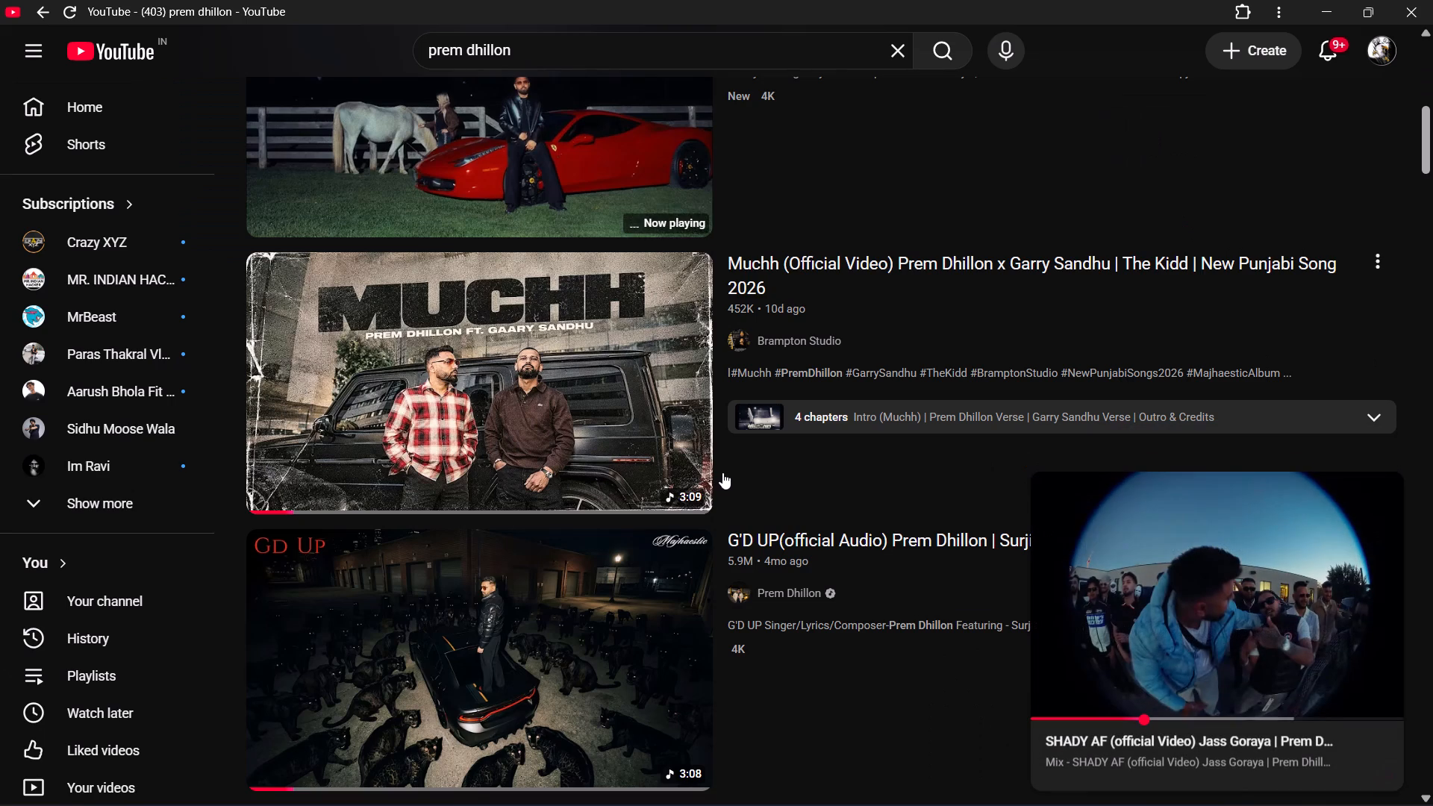
scroll(709, 508, "down", 2)
scroll(709, 508, "up", 4)
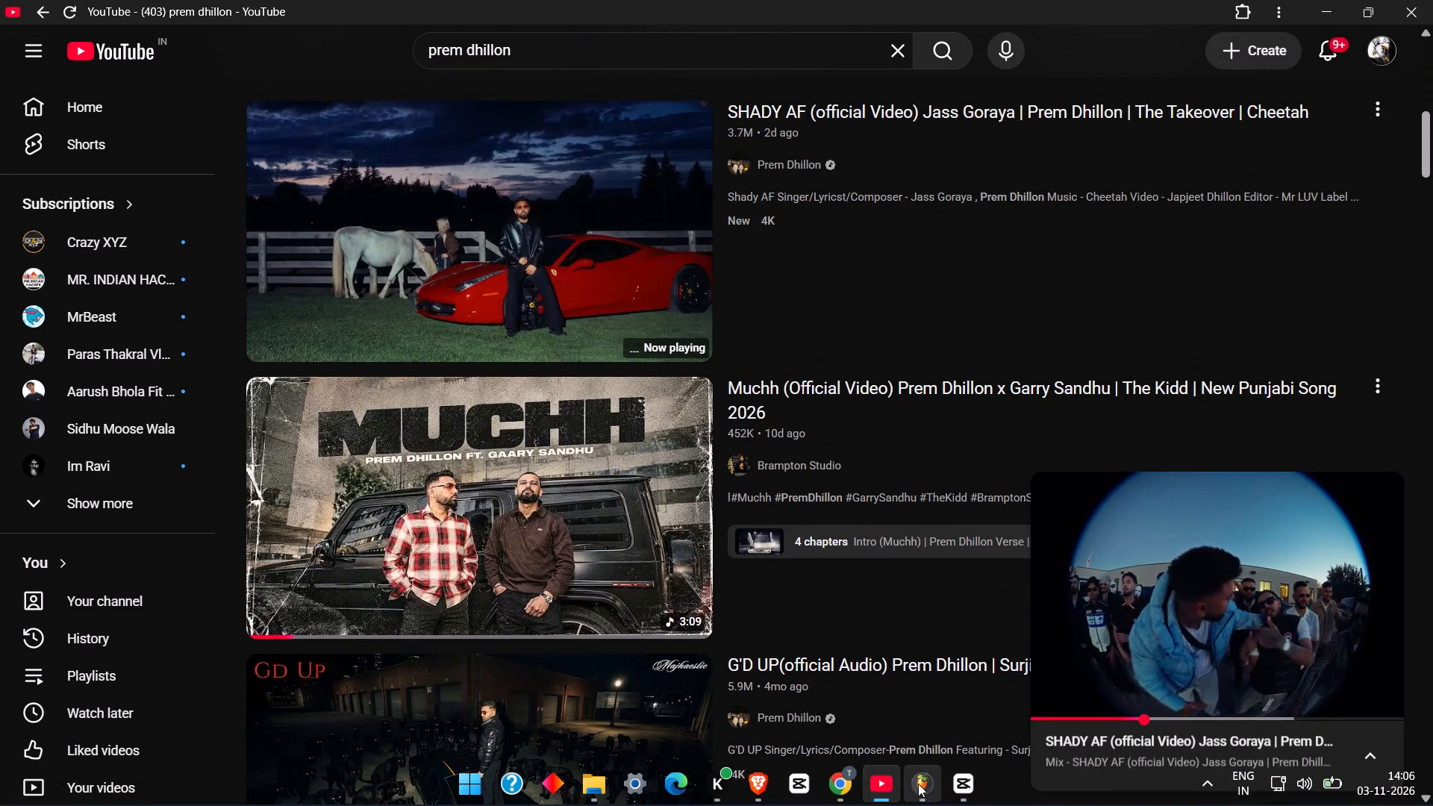
Switch back to CapCut and unlock the shady.wav audio track.
left_click(961, 790)
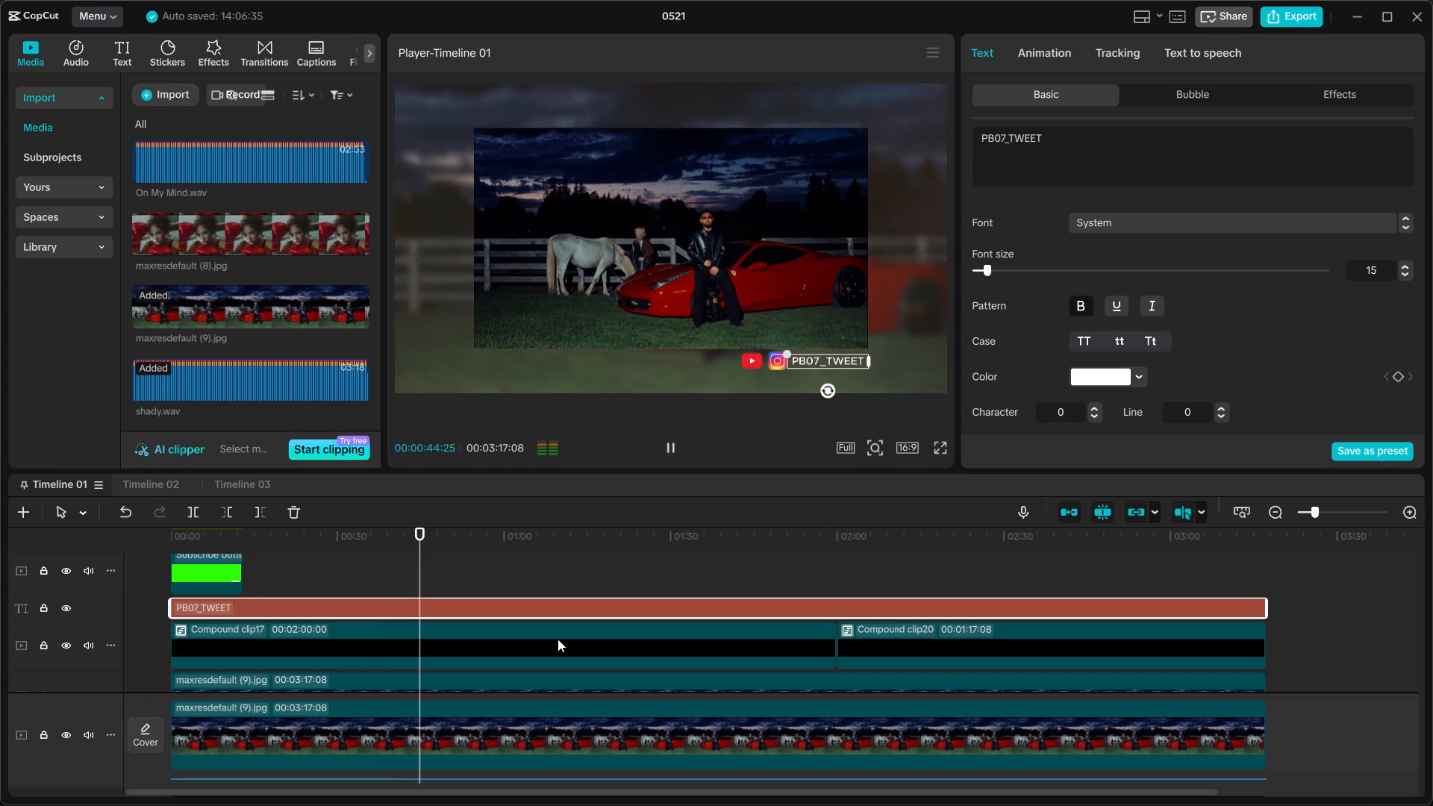
scroll(558, 639, "down", 2)
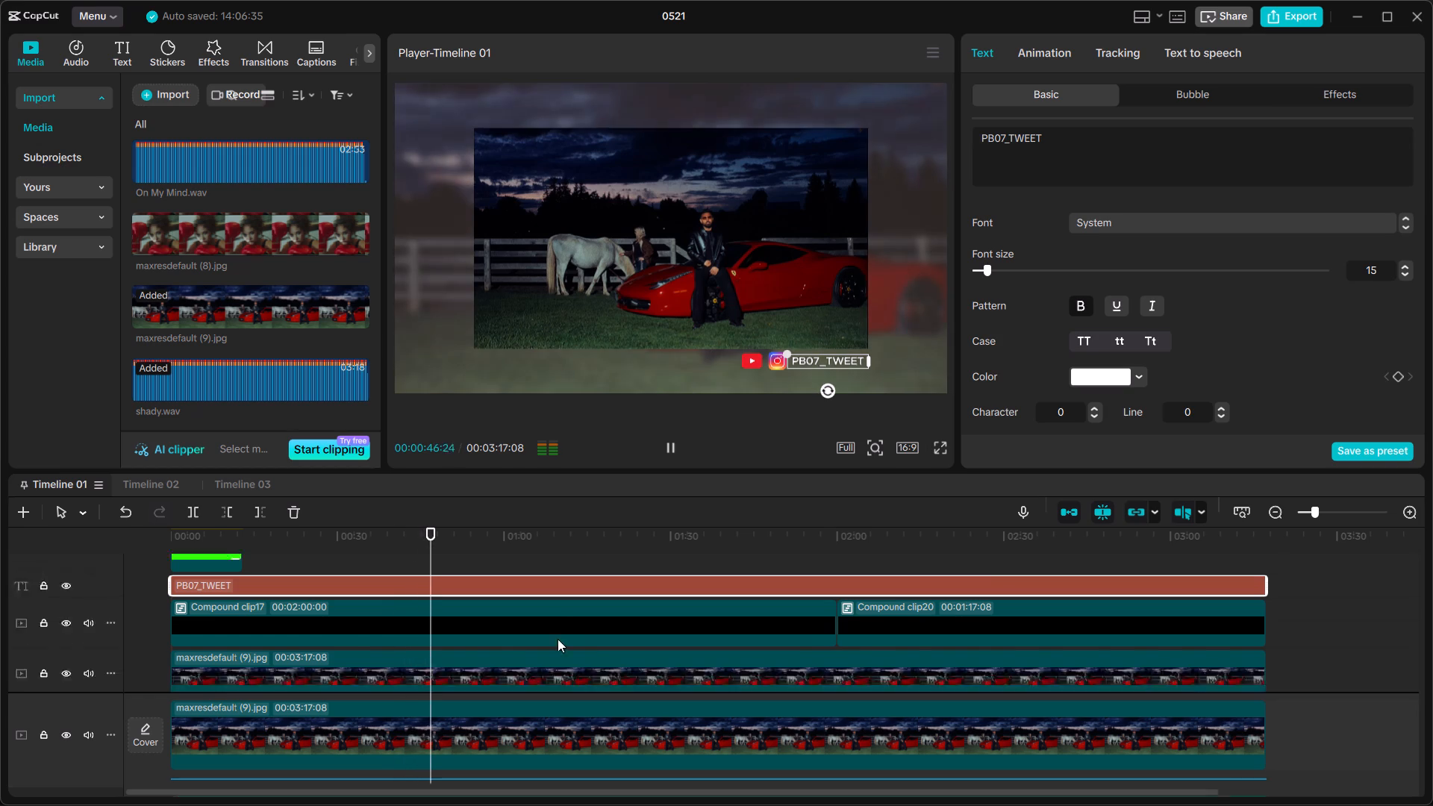
scroll(558, 639, "down", 7)
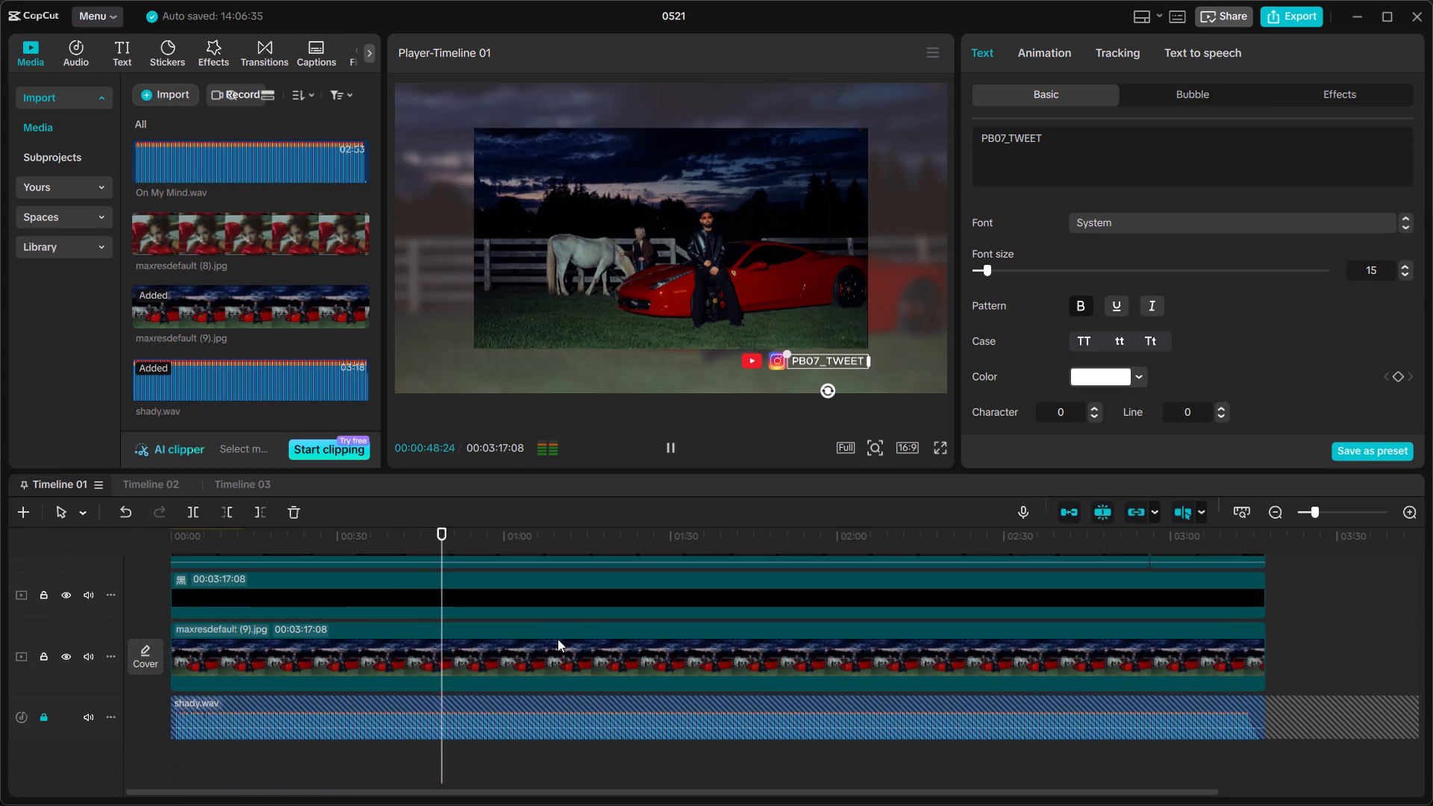
scroll(558, 639, "up", 3)
scroll(463, 666, "down", 4)
left_click(40, 719)
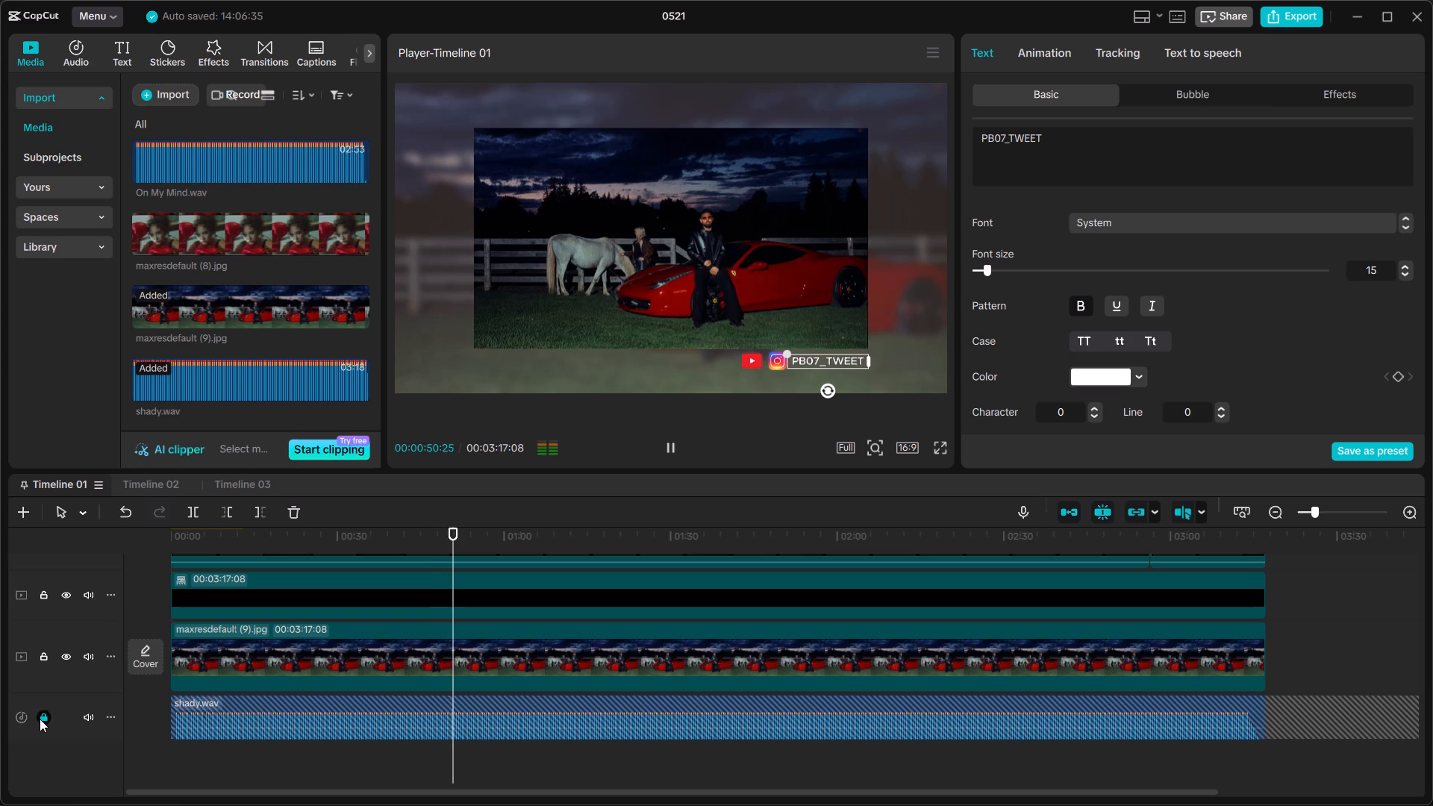
scroll(531, 648, "up", 2)
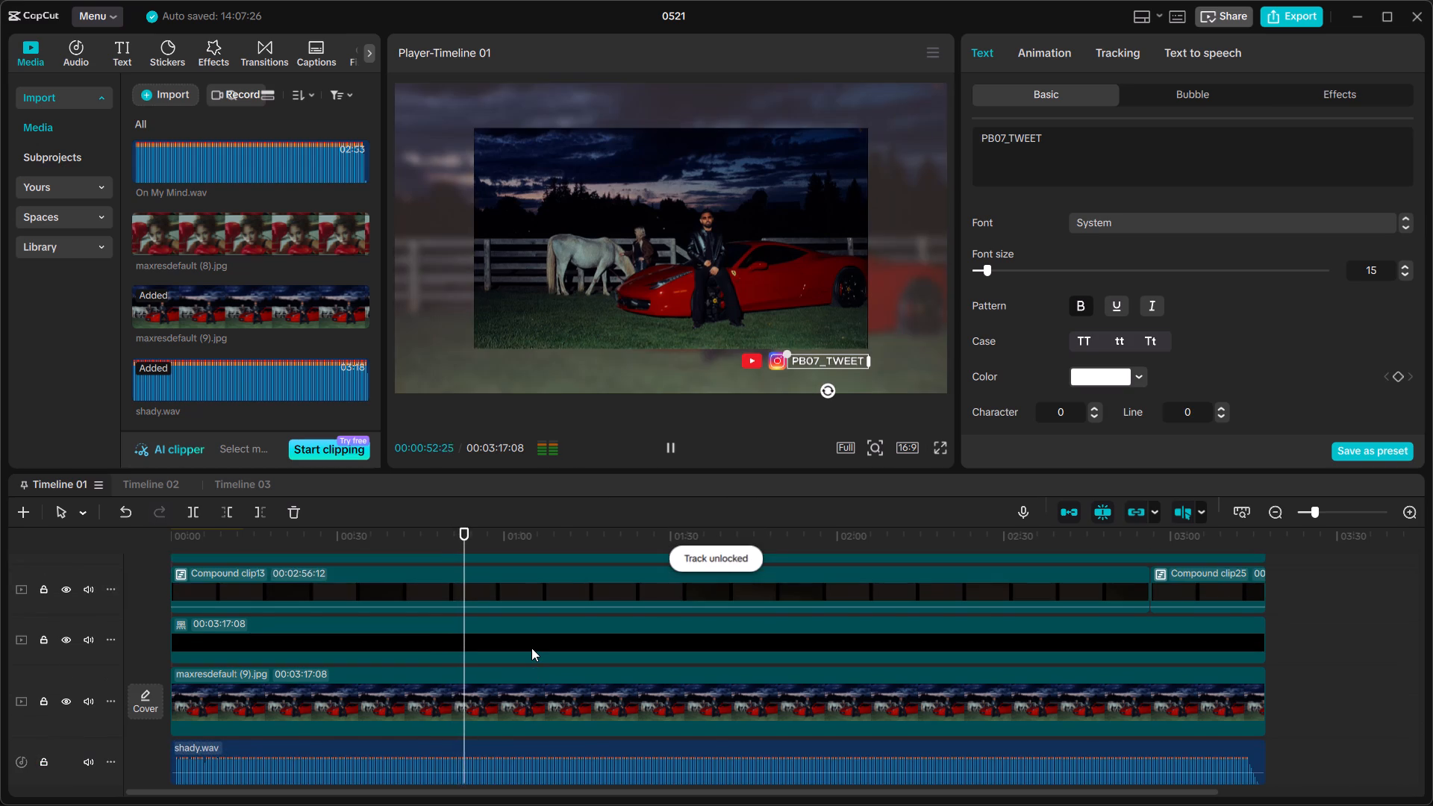
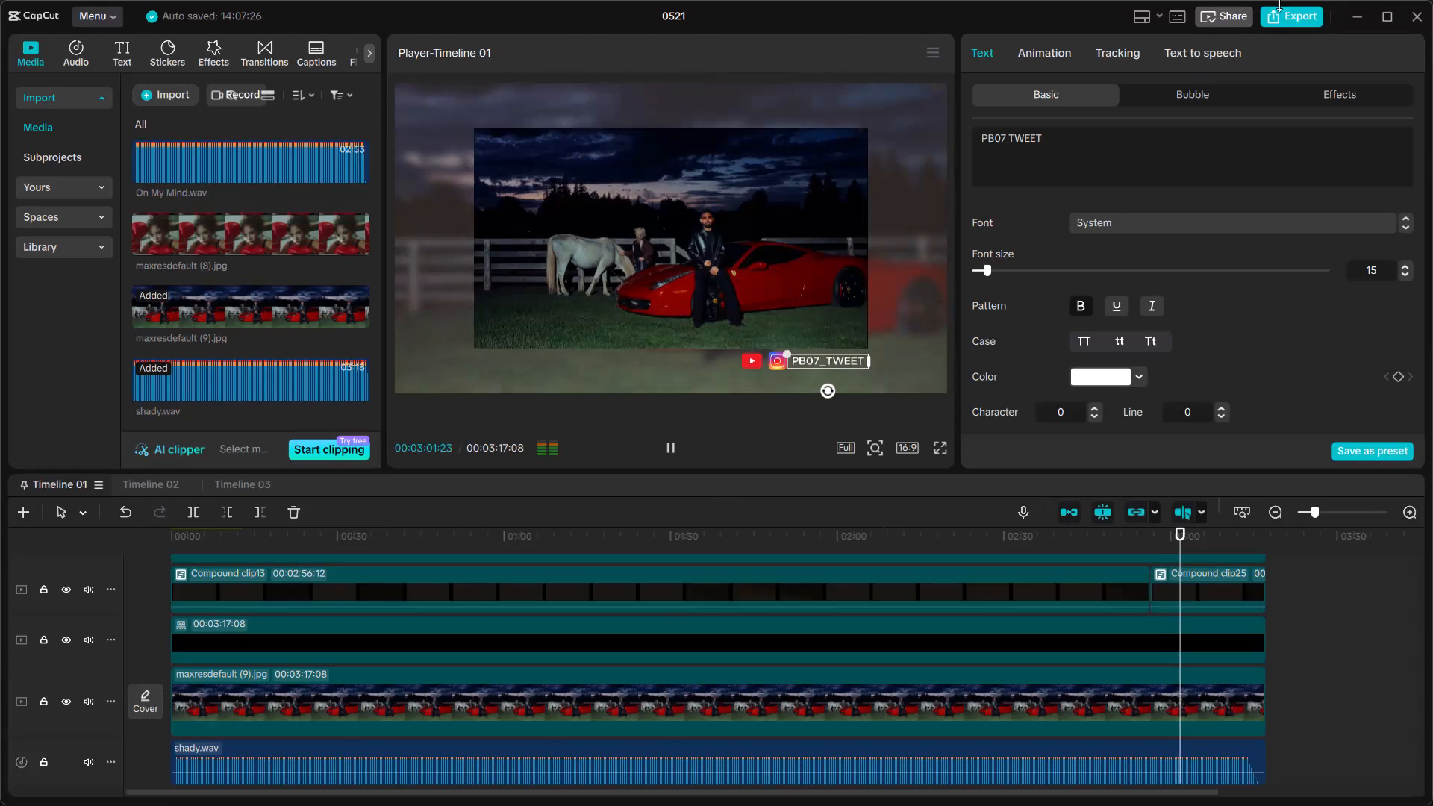
Stop playback and export Timeline 01 as a video named Shady.
scroll(1214, 456, "down", 5)
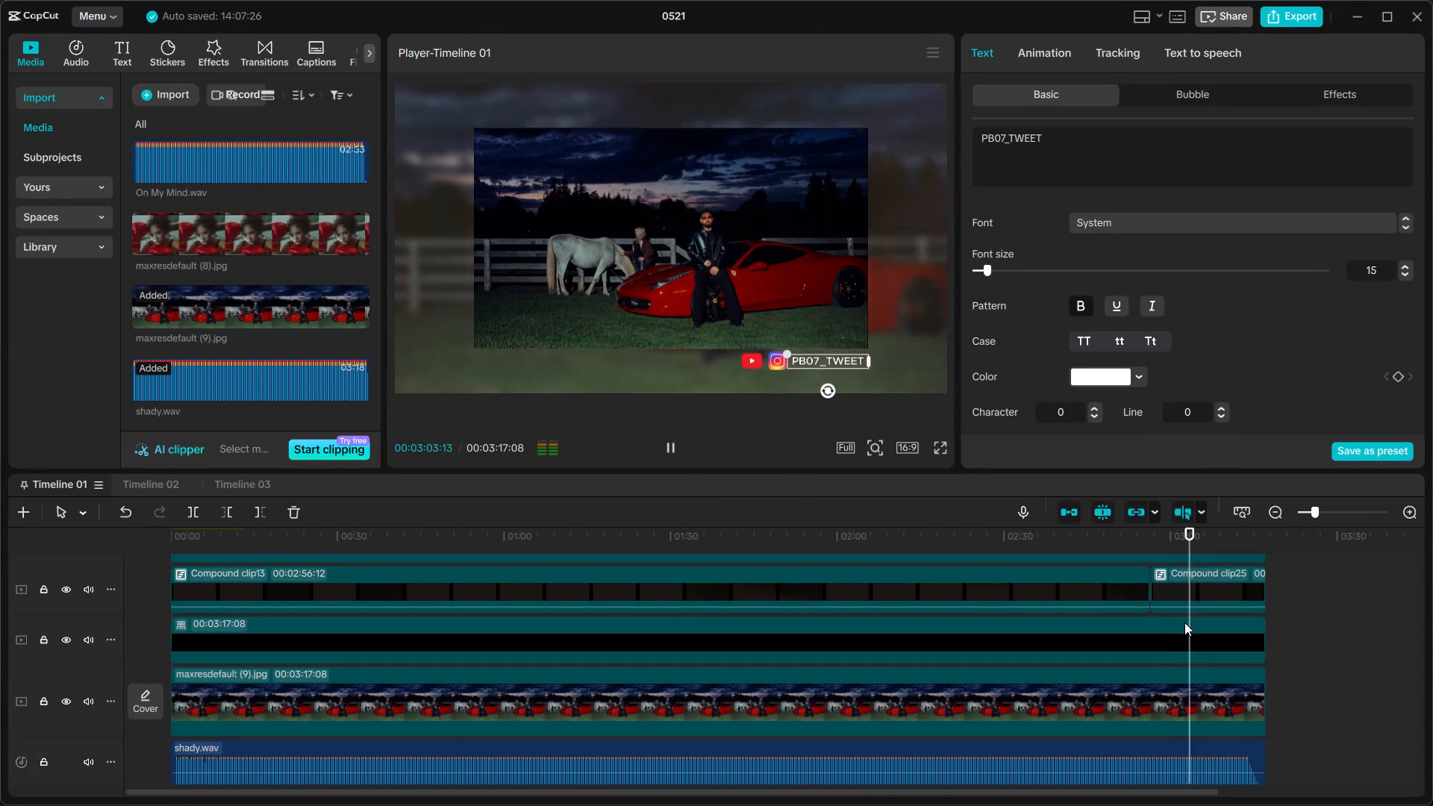
scroll(1185, 629, "down", 7)
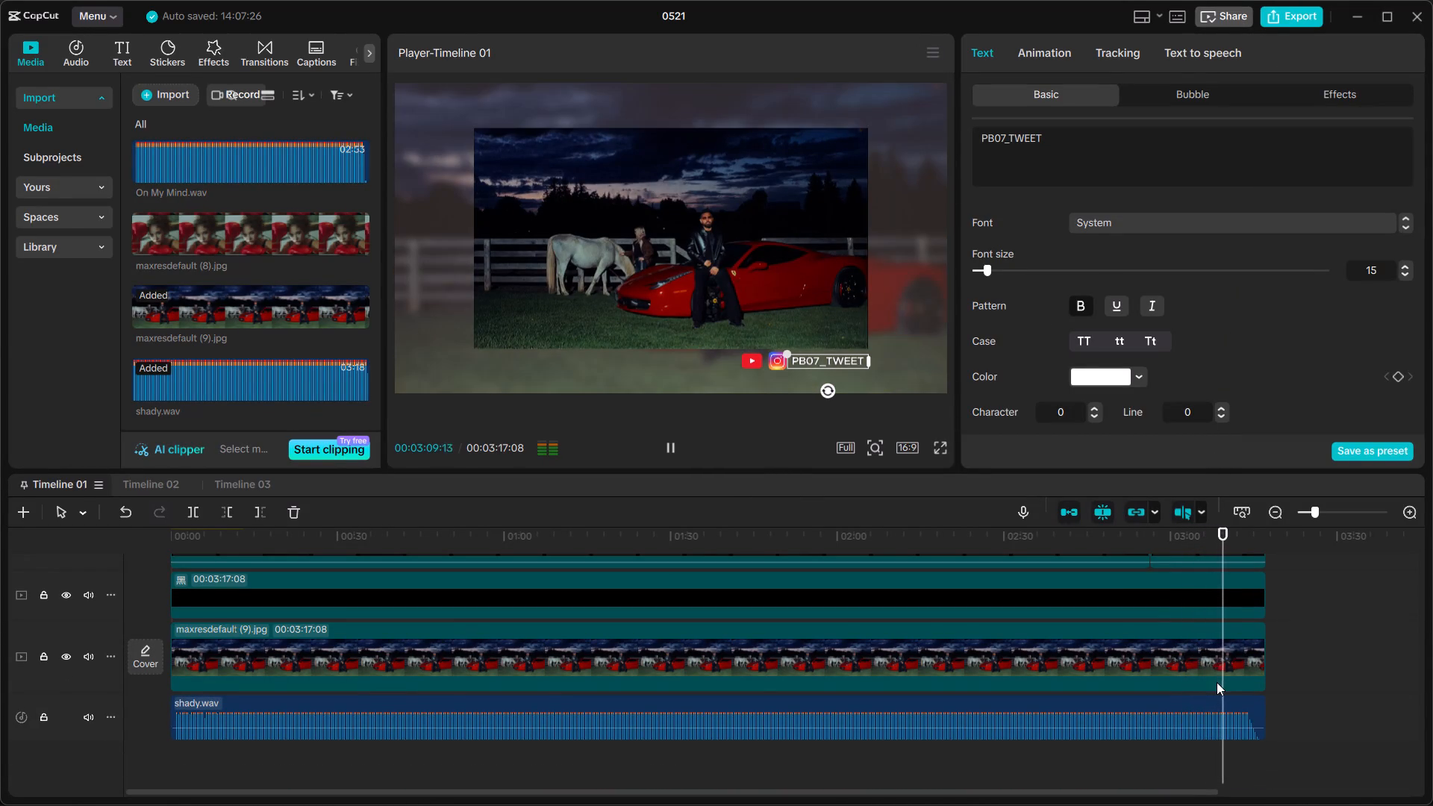
key("space")
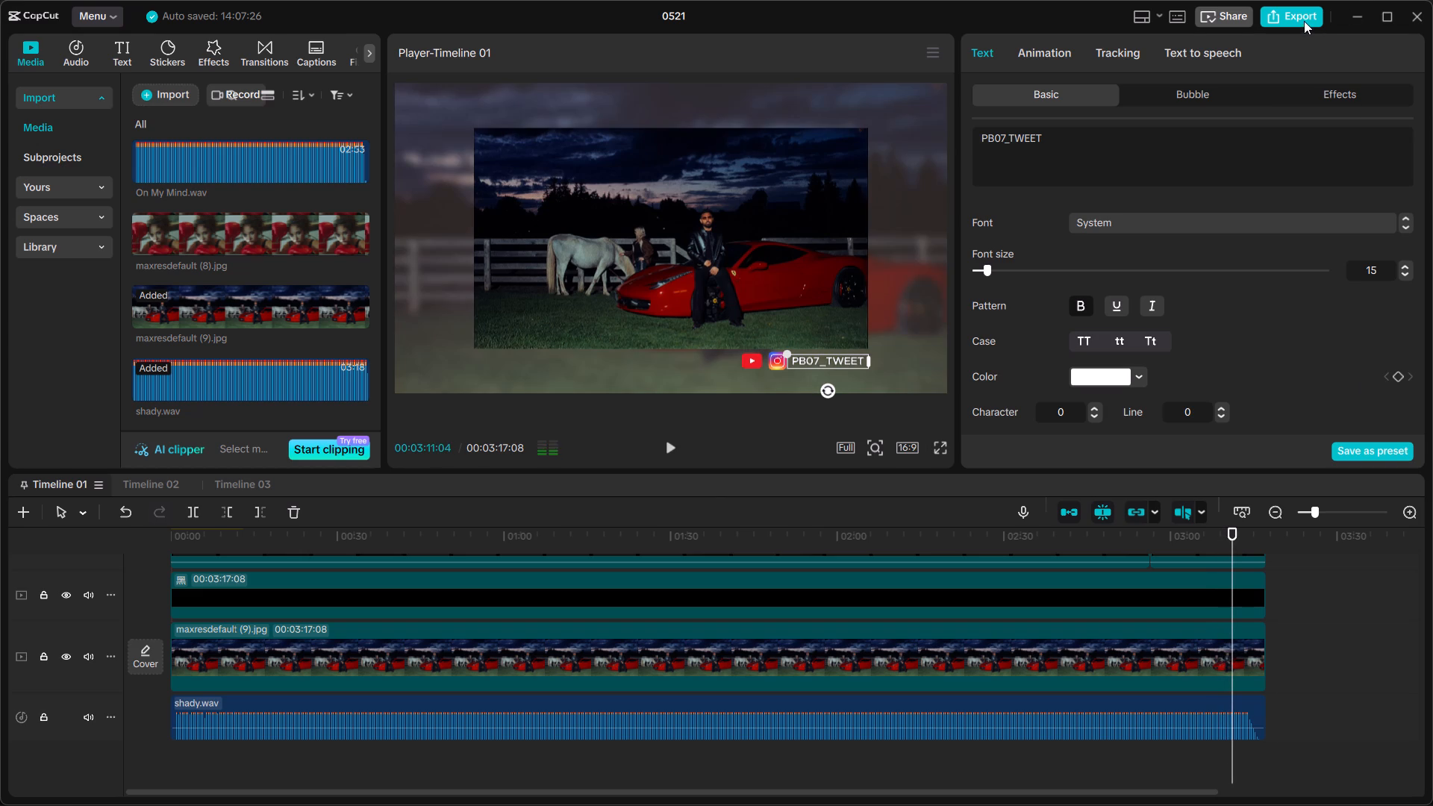
left_click(1304, 21)
triple_click(841, 192)
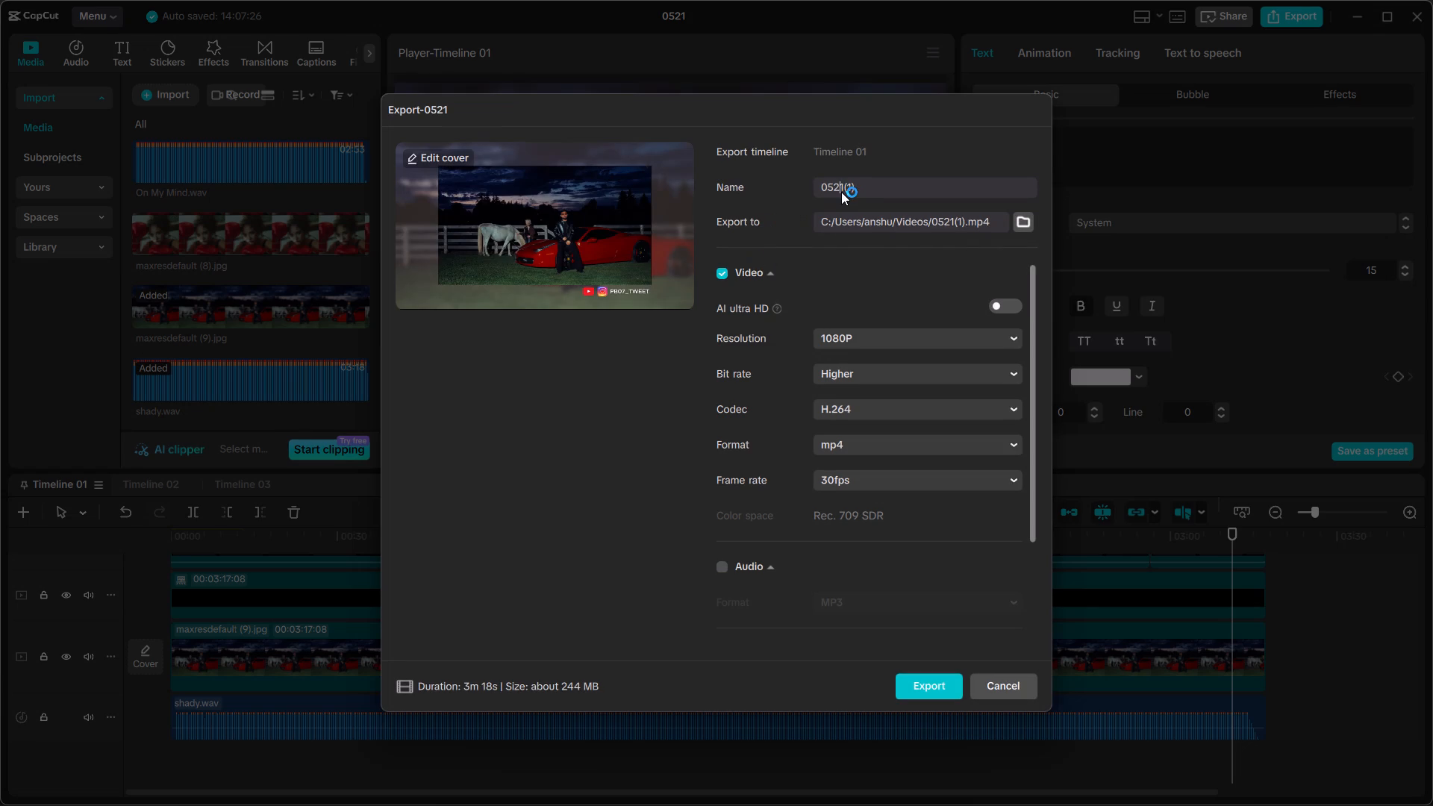
type("Shady")
left_click(947, 682)
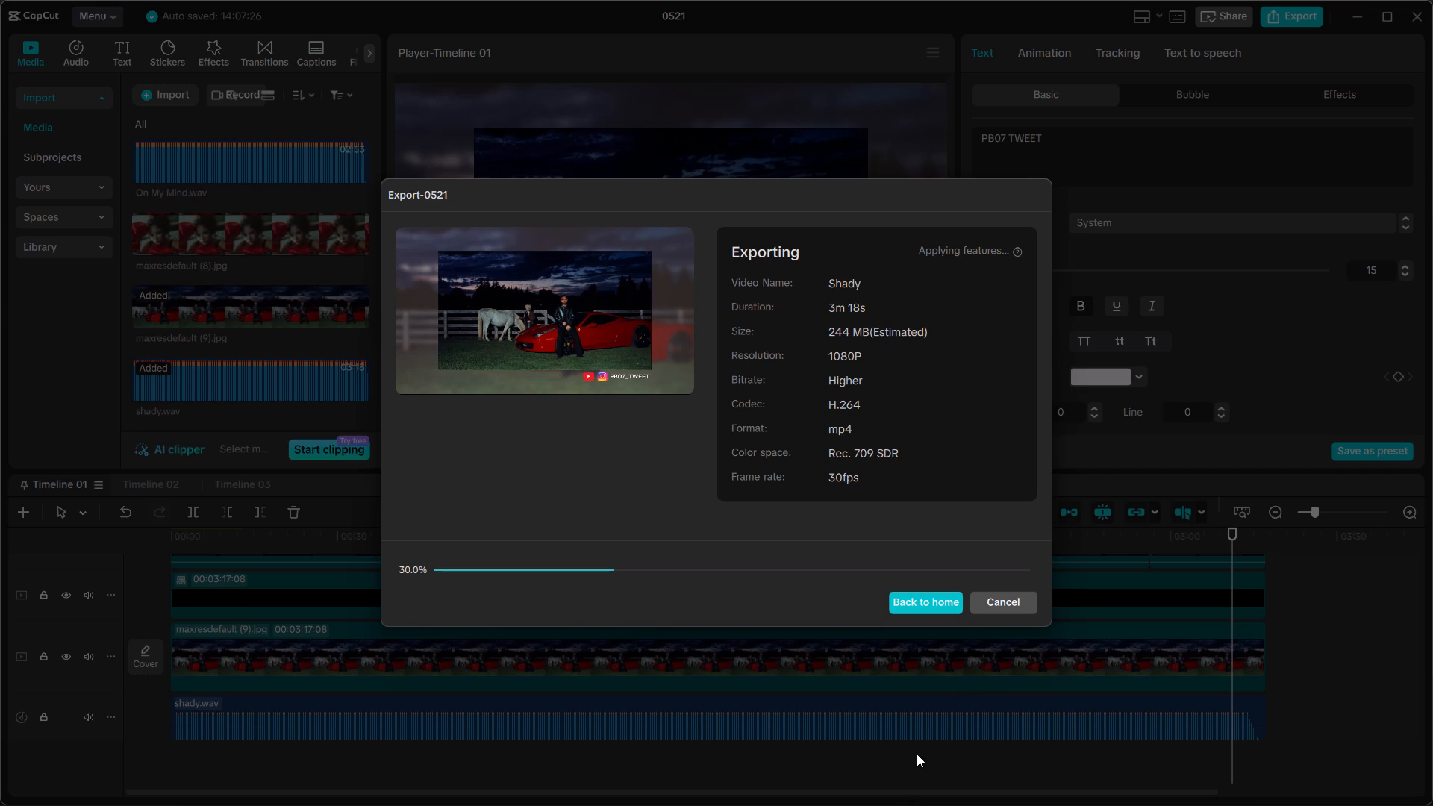
Switch to YouTube, expand the SHADY AF video from the miniplayer to its full page, and copy its whole title.
left_click(868, 792)
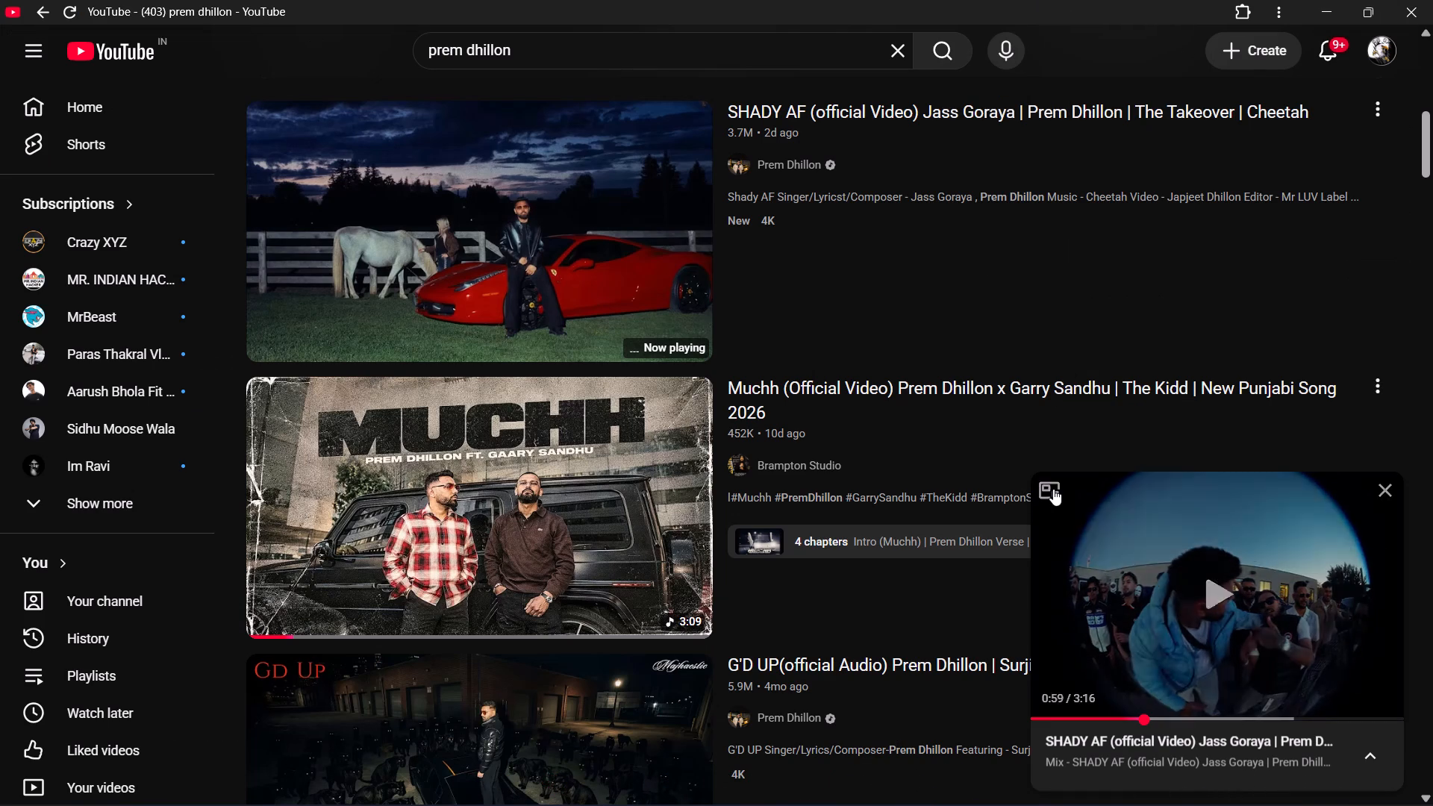
left_click(1053, 489)
left_click(1053, 489)
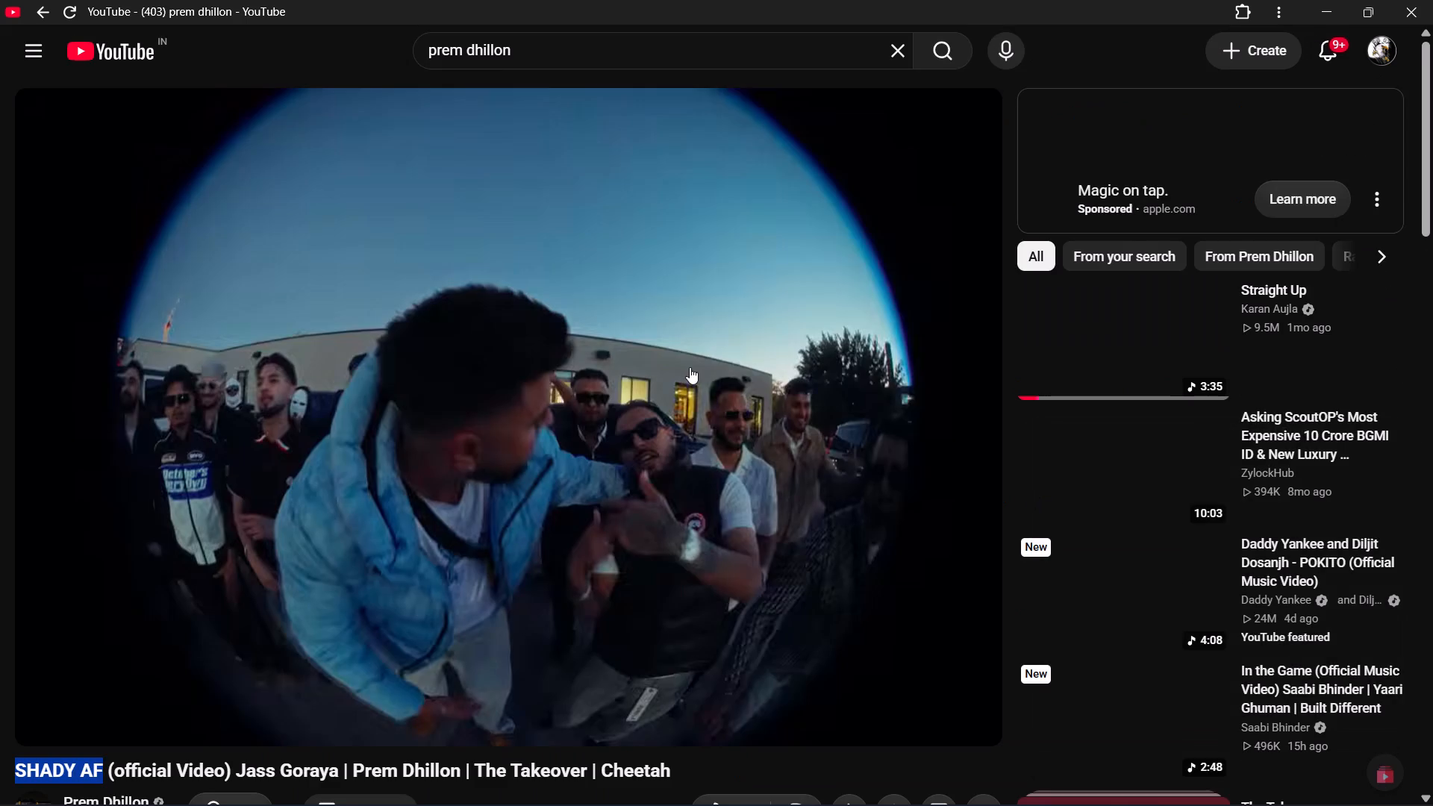
scroll(504, 574, "down", 4)
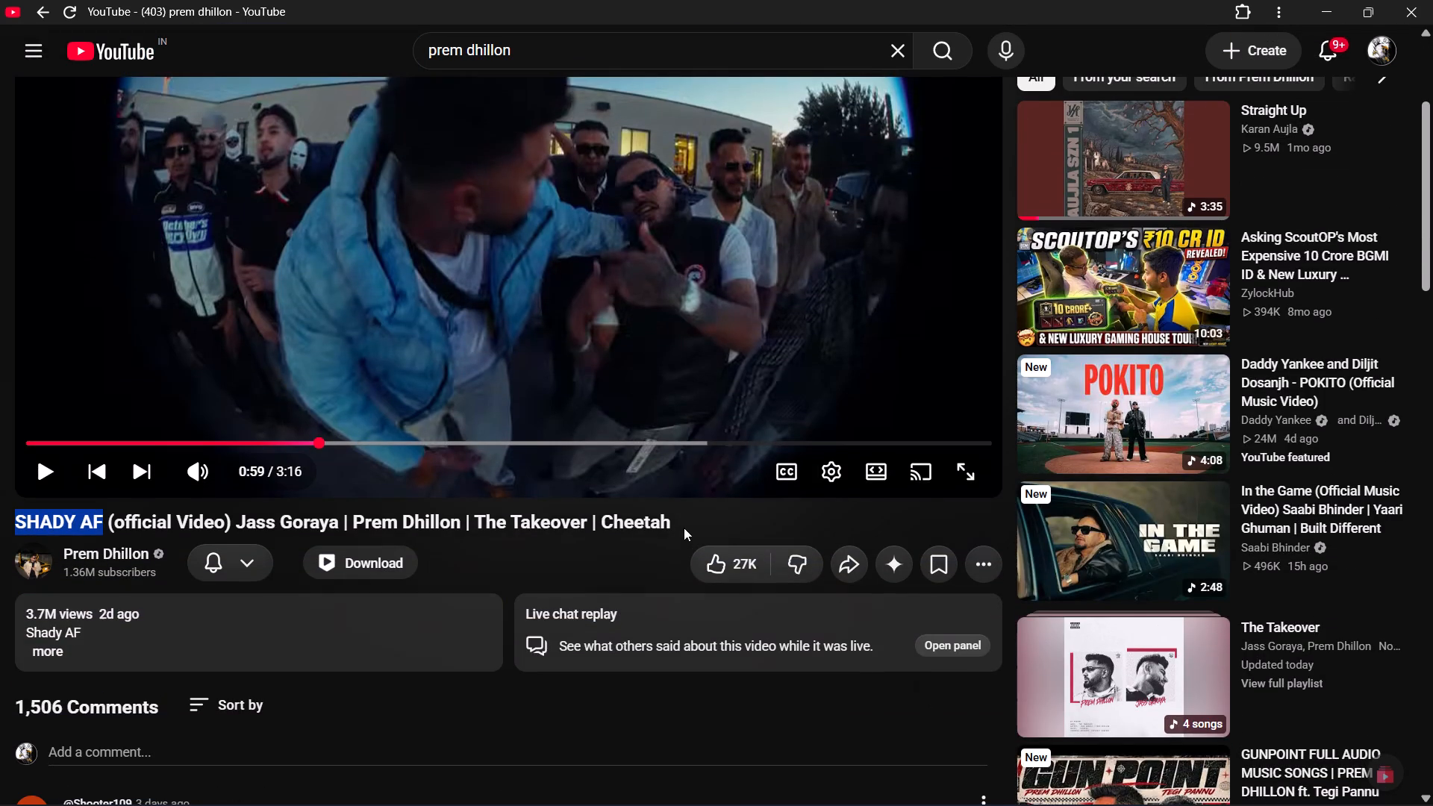
left_click_drag(681, 525, 11, 528)
key("ctrl+c")
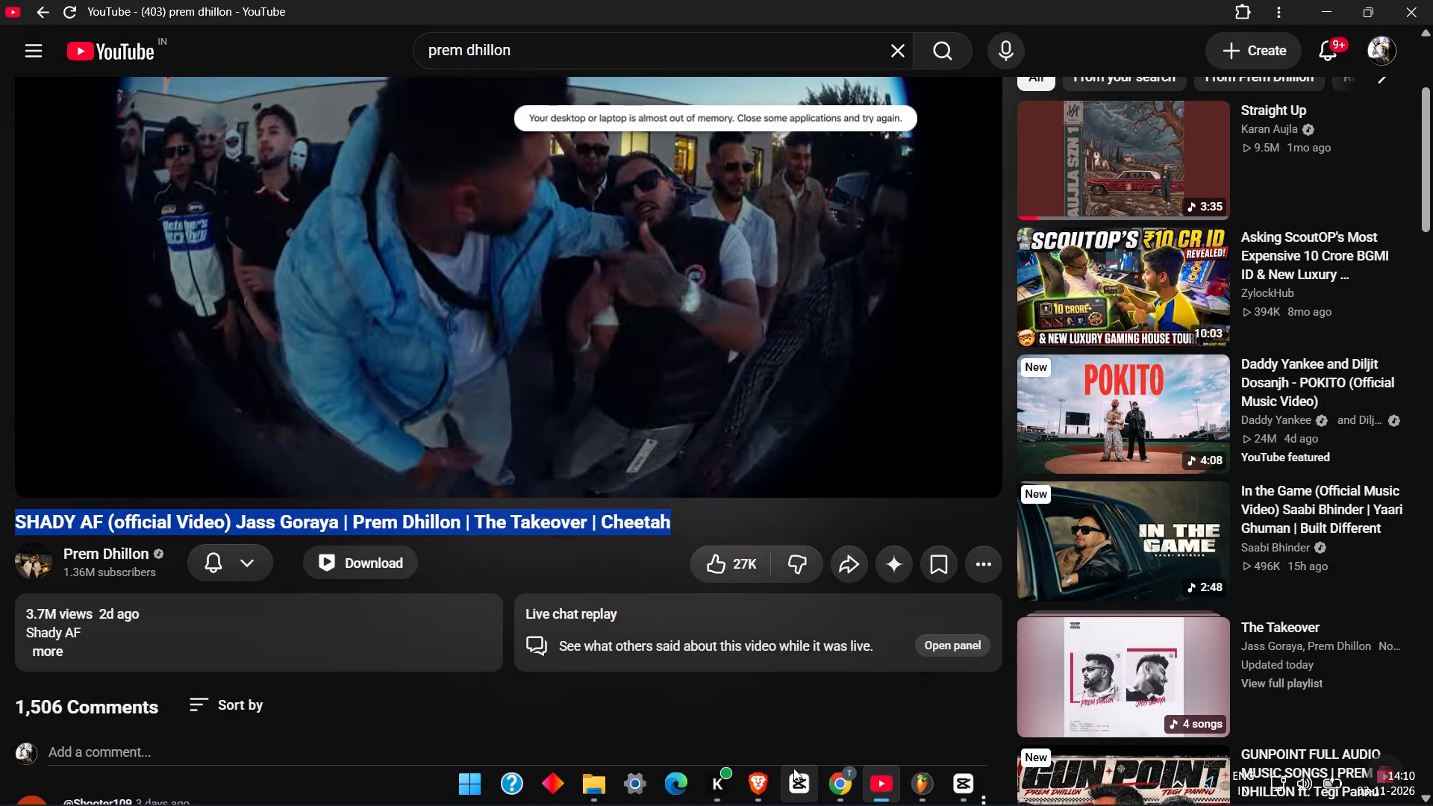
Switch to the Chrome browser, open YouTube and start a new video upload in YouTube Studio.
left_click(829, 799)
left_click(595, 413)
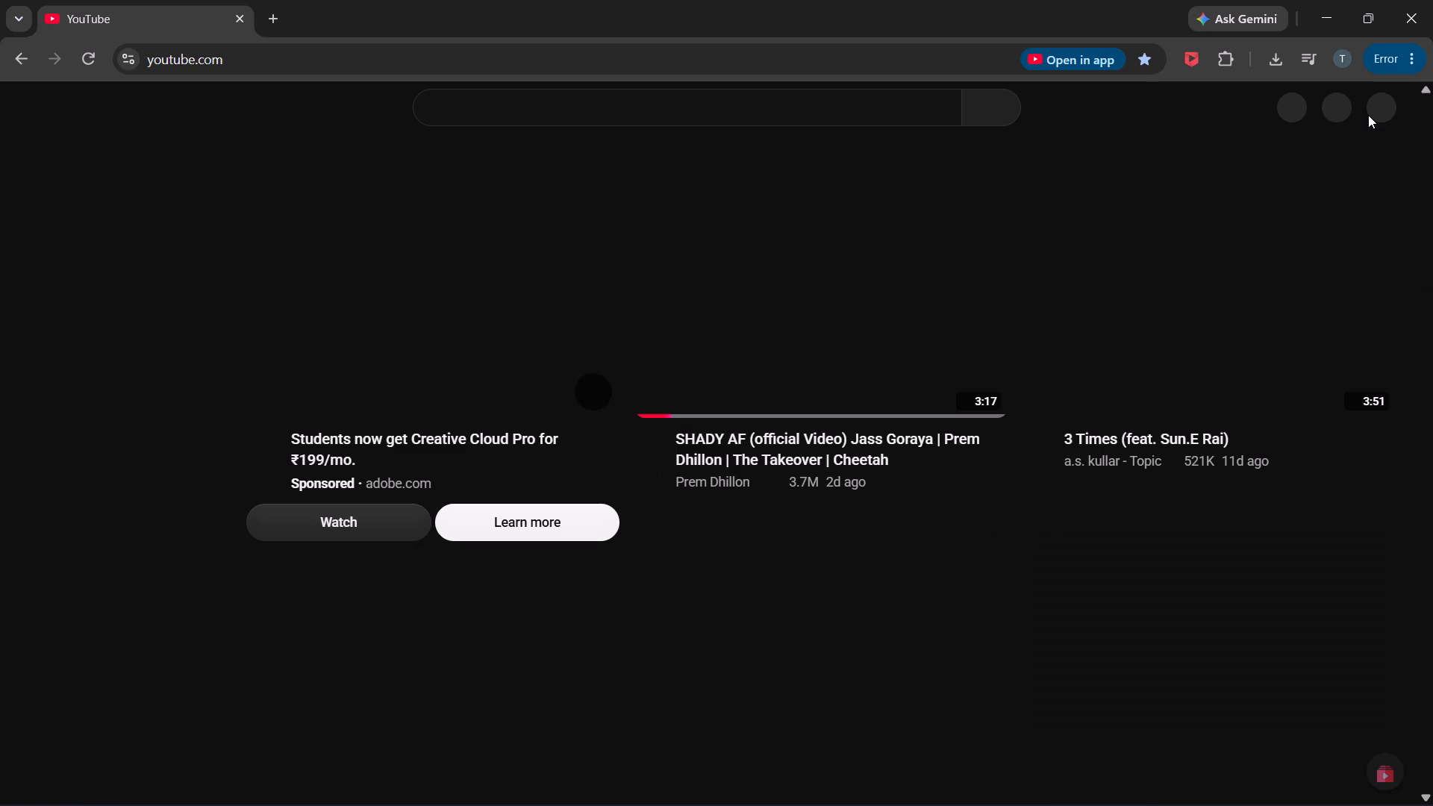
left_click(1384, 114)
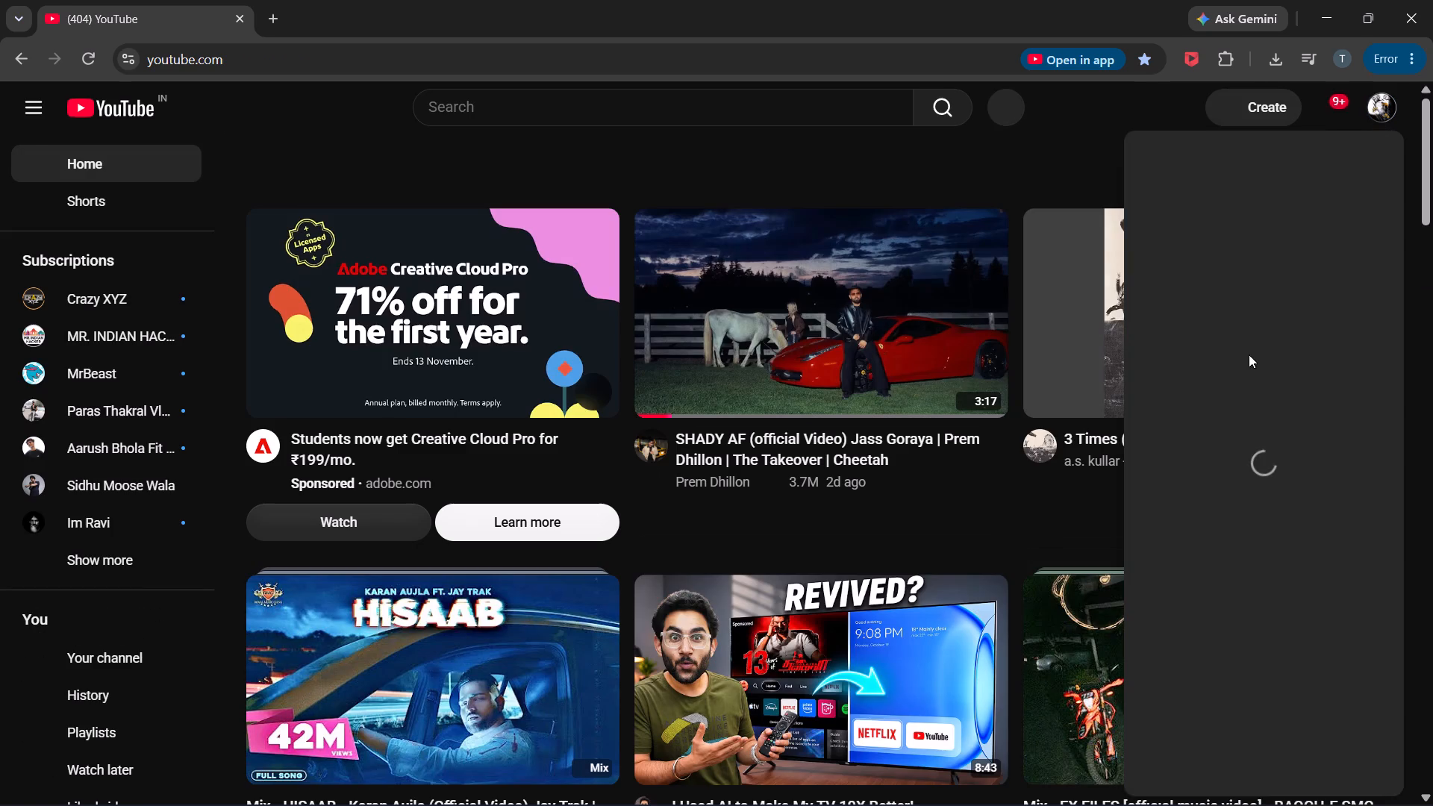
left_click(1373, 119)
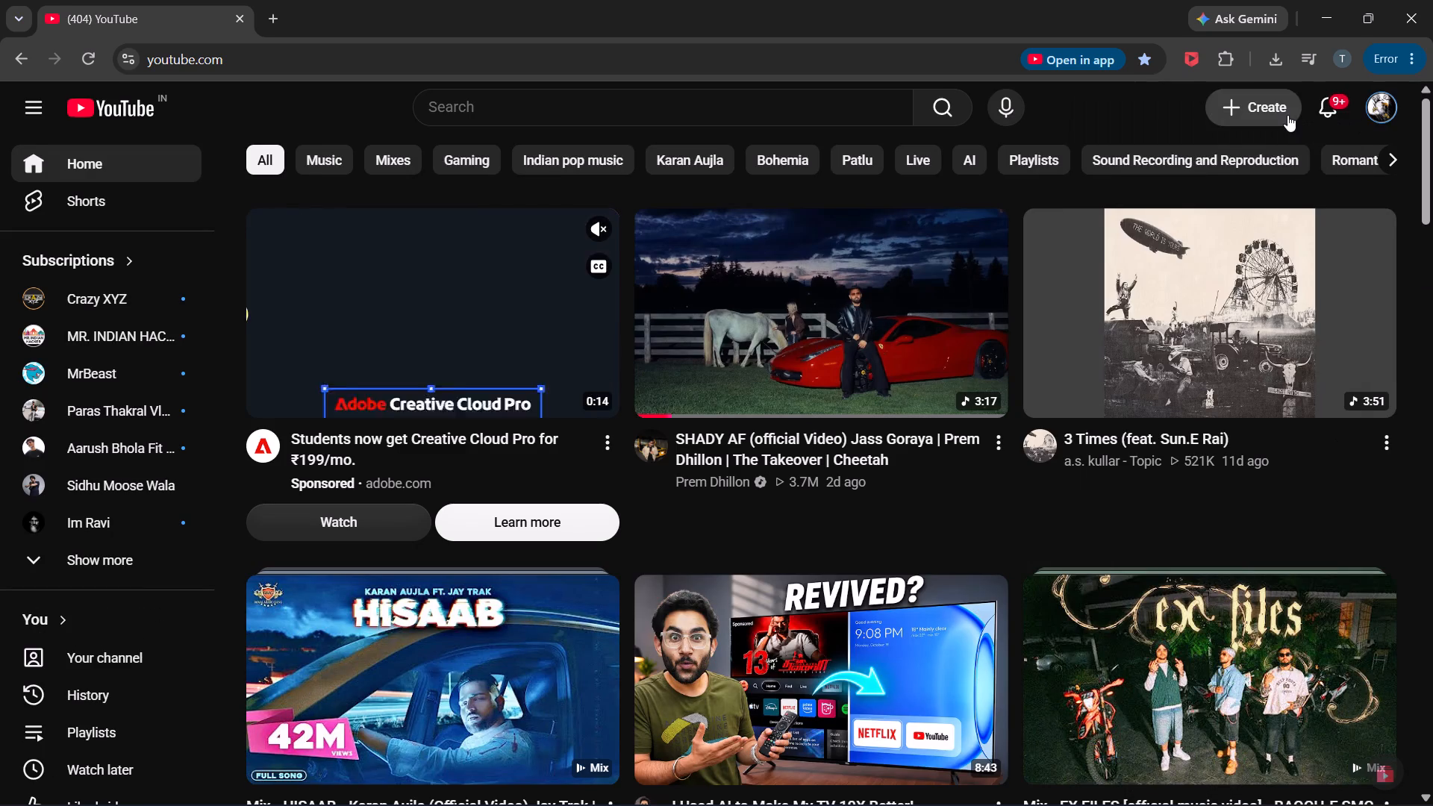
left_click(1286, 115)
left_click(1270, 166)
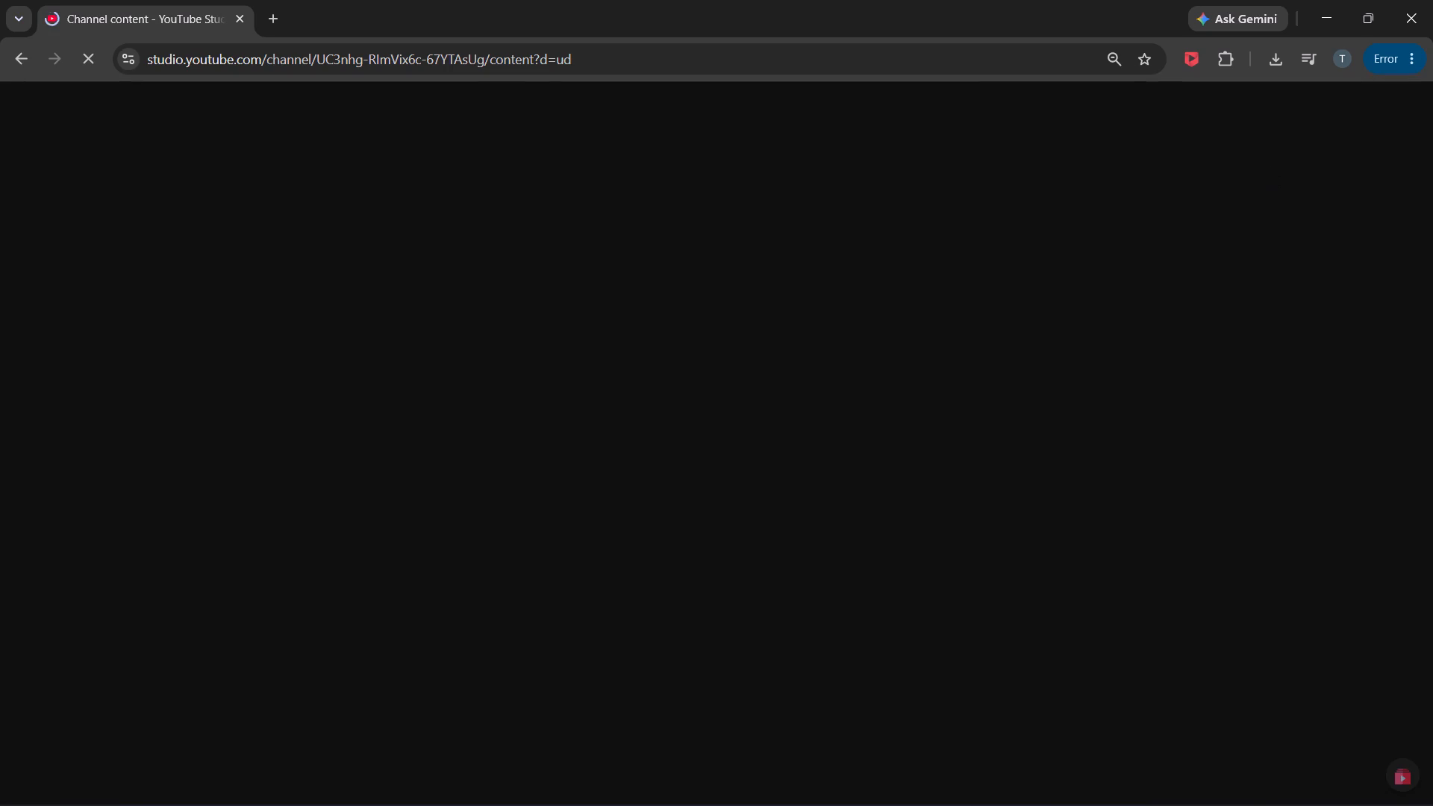
Switch back to CapCut and check the progress of the Shady export.
left_click(960, 783)
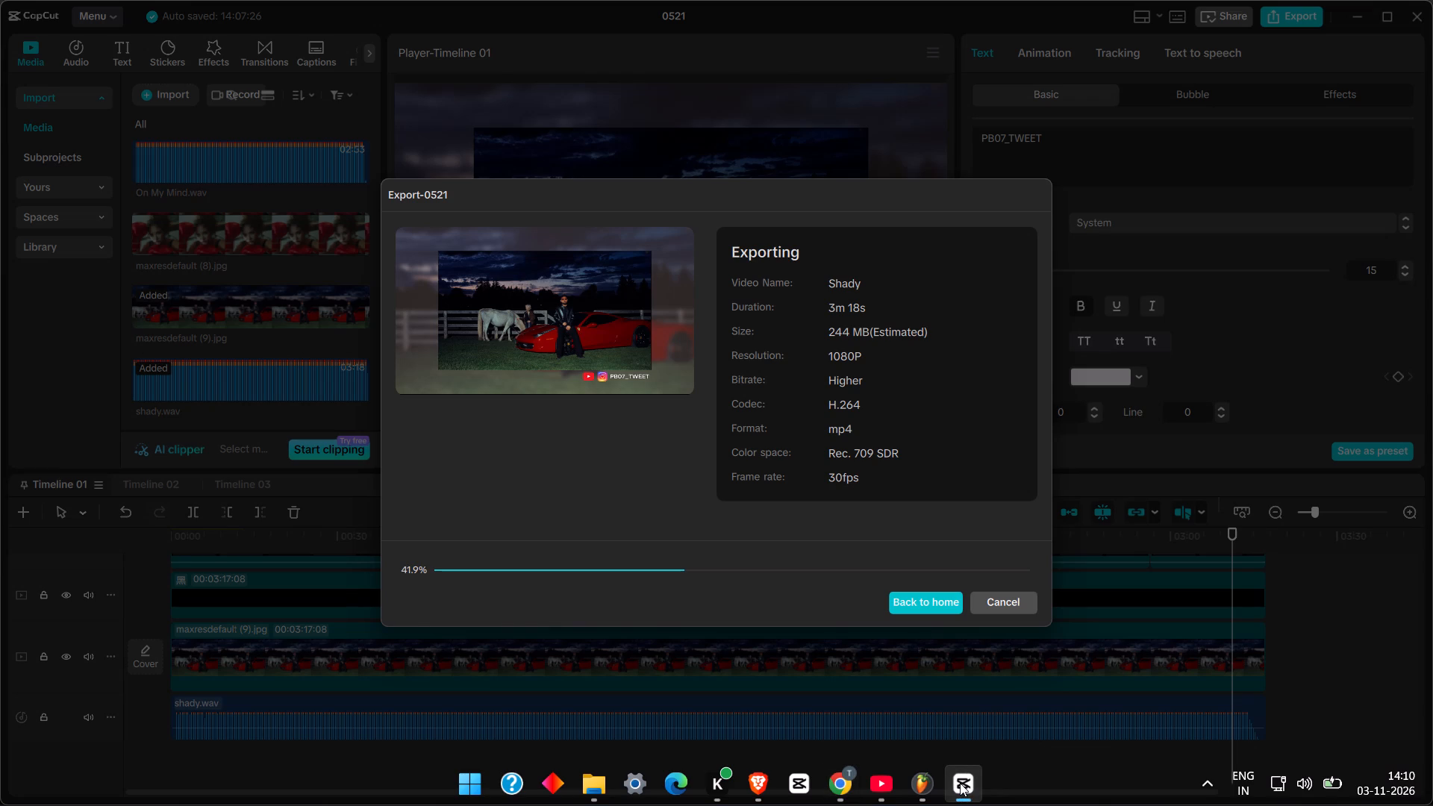
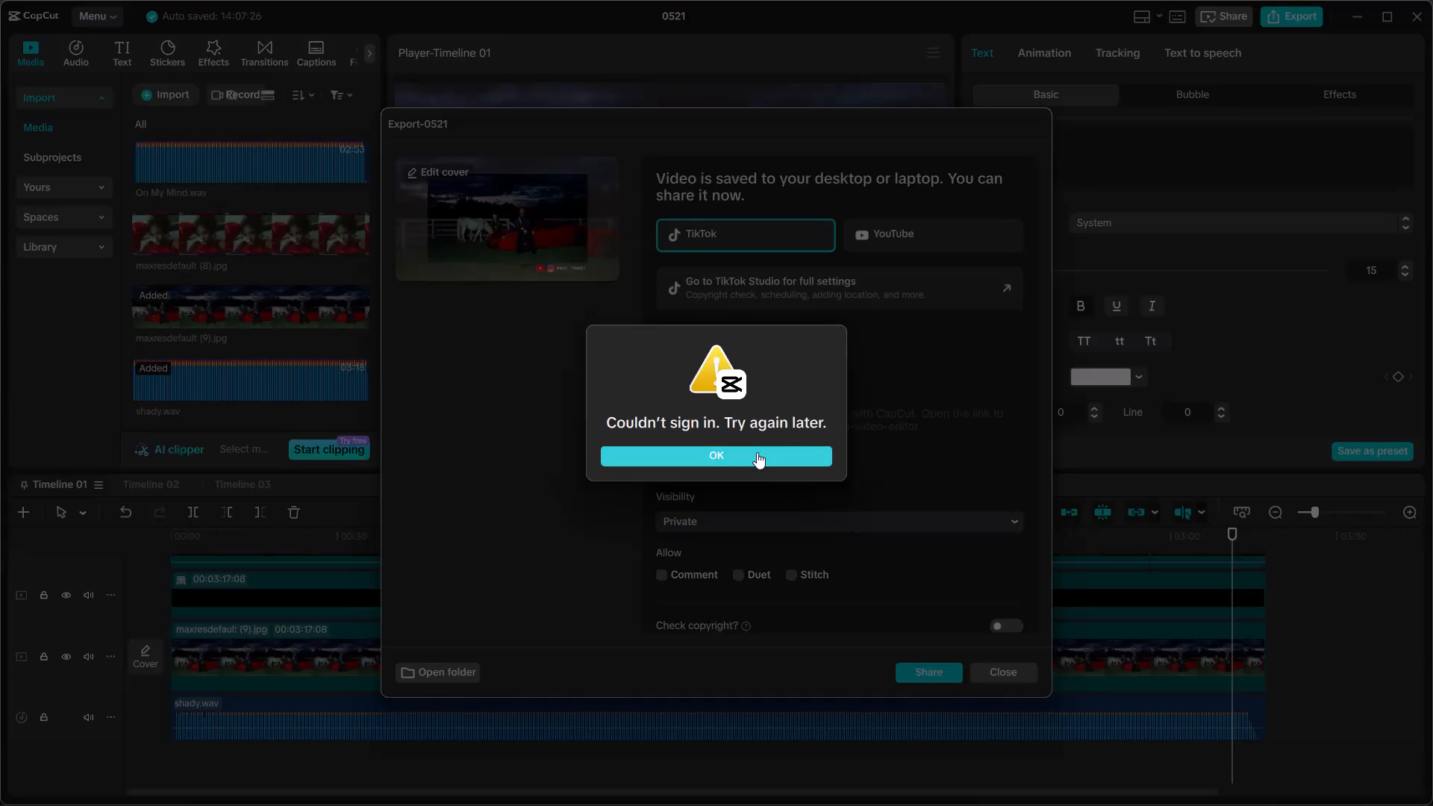
Dismiss the sign-in notice and close the export window of project 0521.
left_click(757, 452)
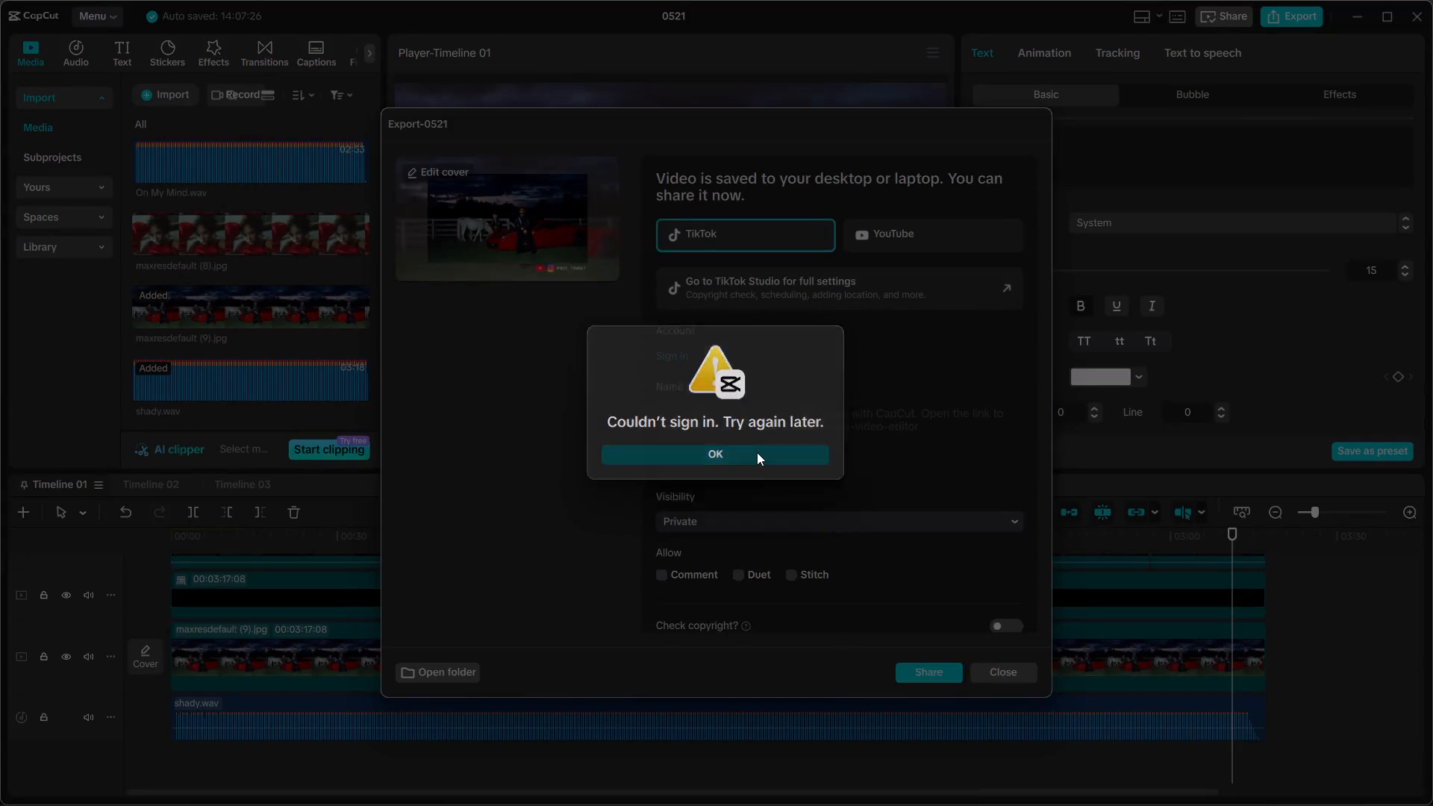
left_click(993, 676)
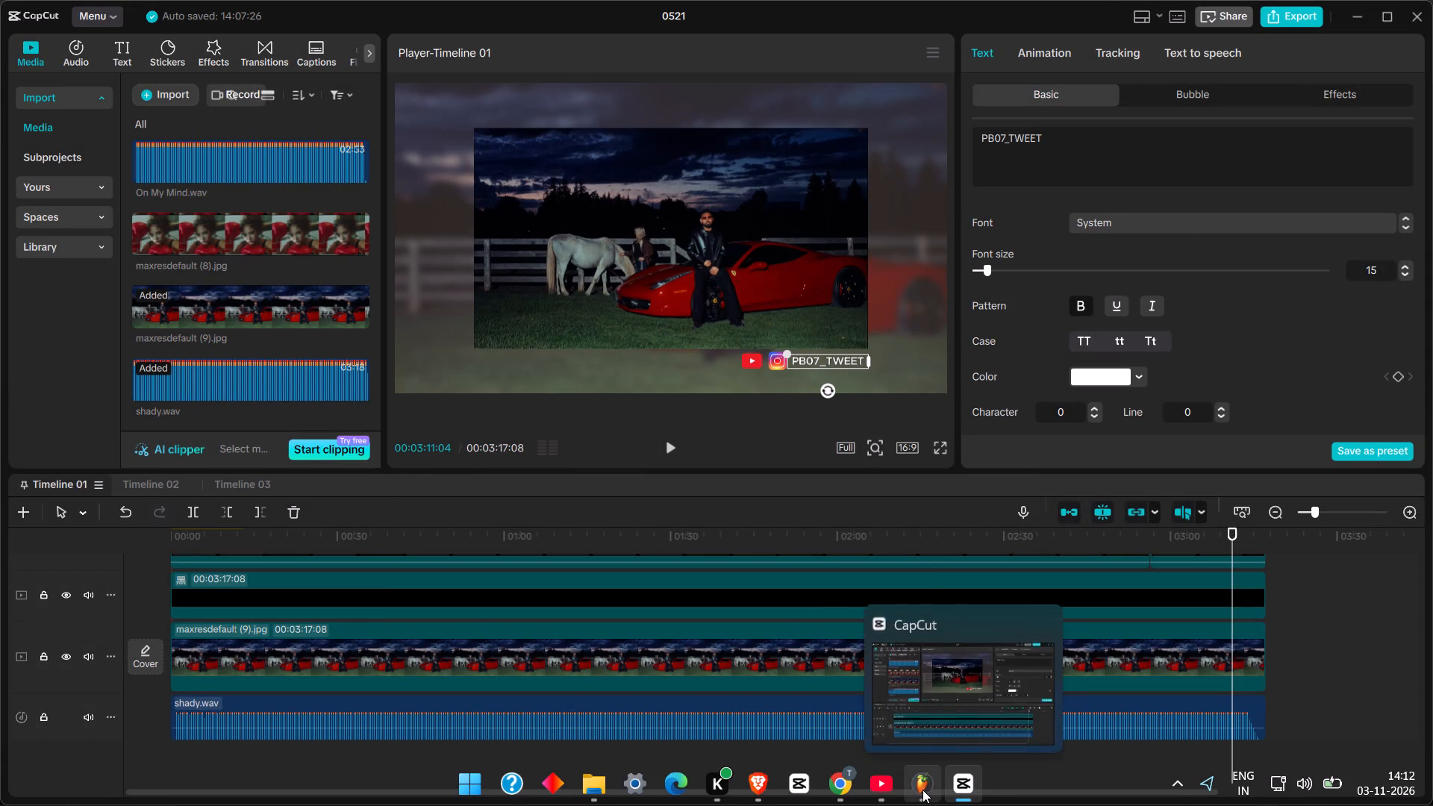
Switch to the YouTube Studio upload in Chrome and choose the Shady video from the Videos folder for upload.
left_click(886, 783)
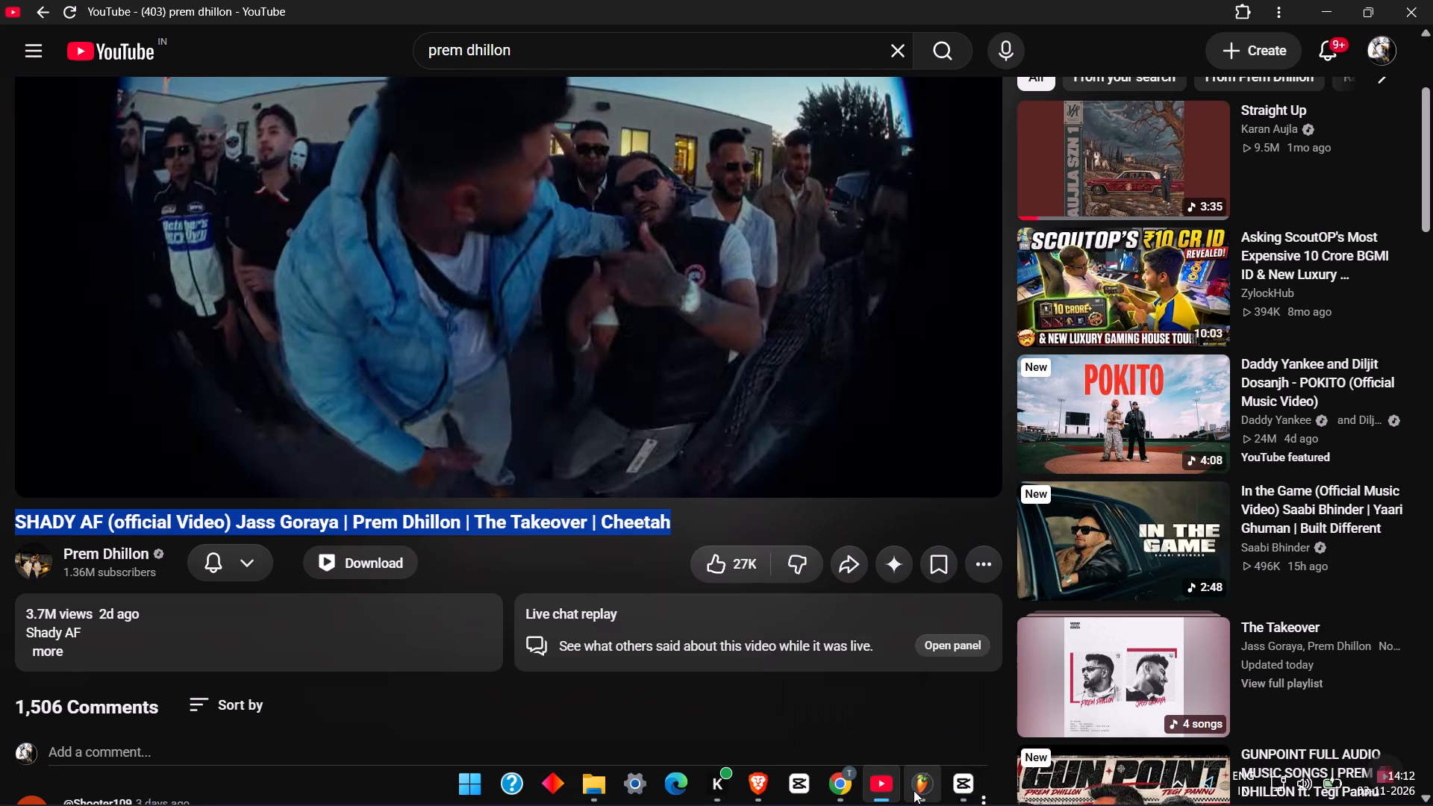
left_click(849, 784)
left_click(734, 522)
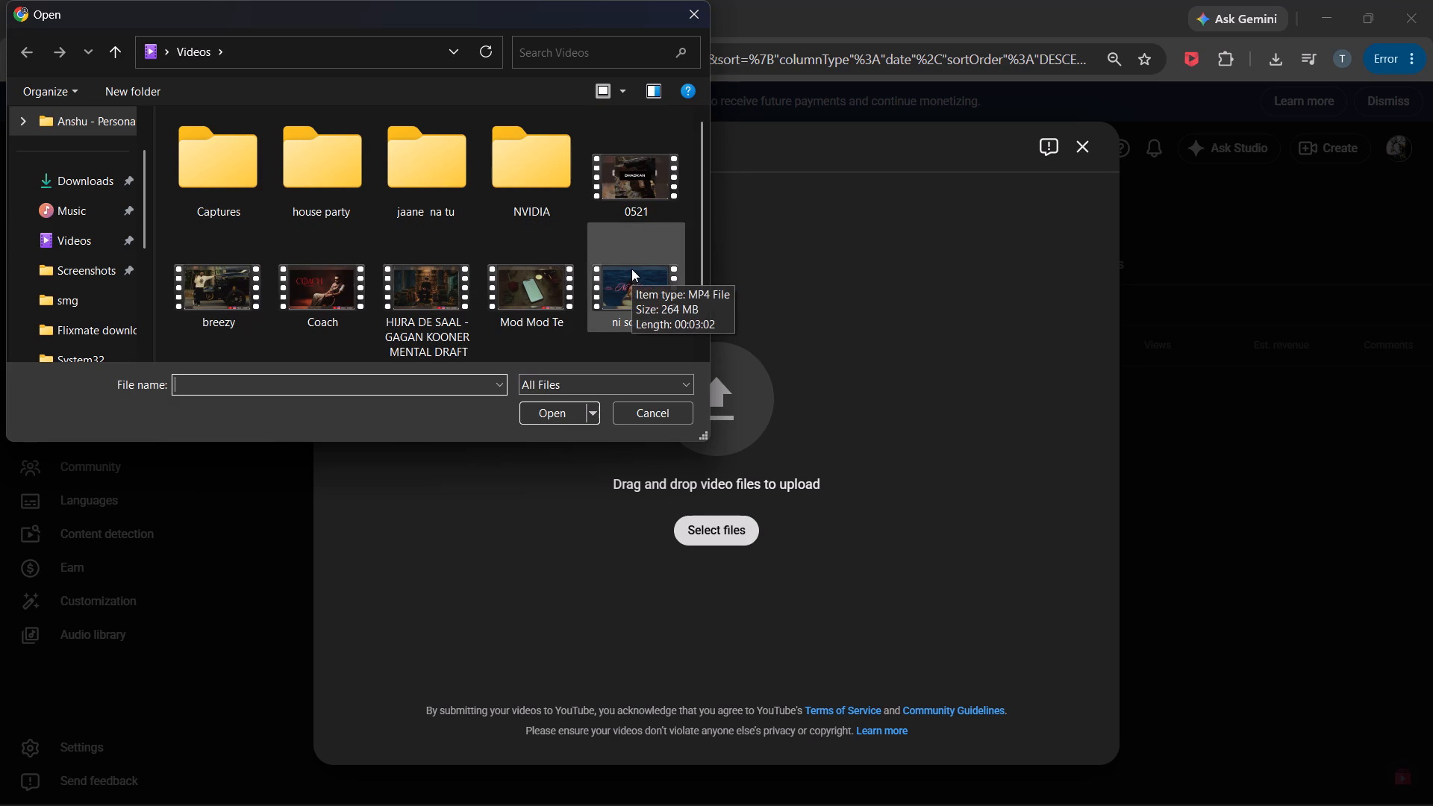
scroll(405, 280, "down", 1)
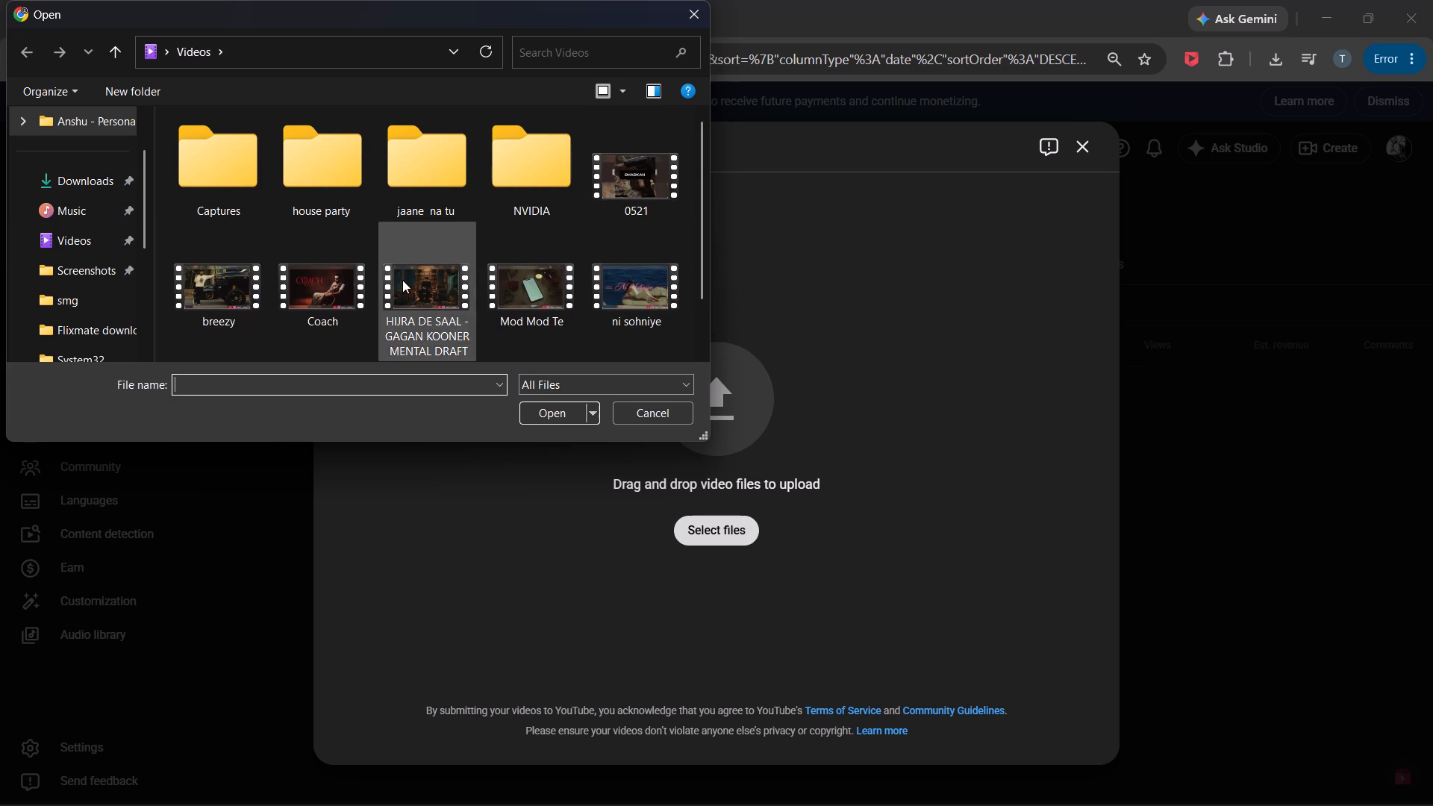
scroll(402, 280, "down", 1)
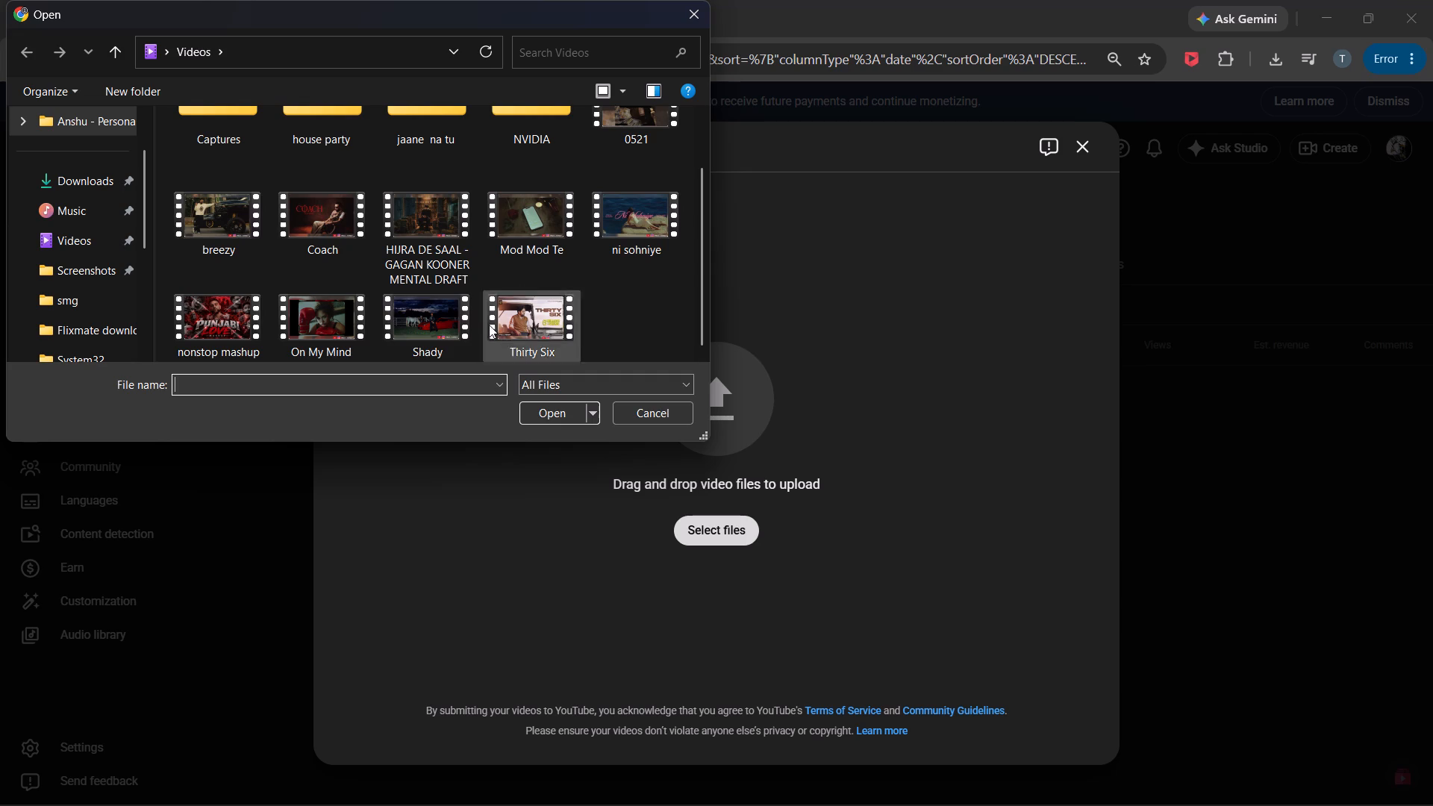
double_click(433, 324)
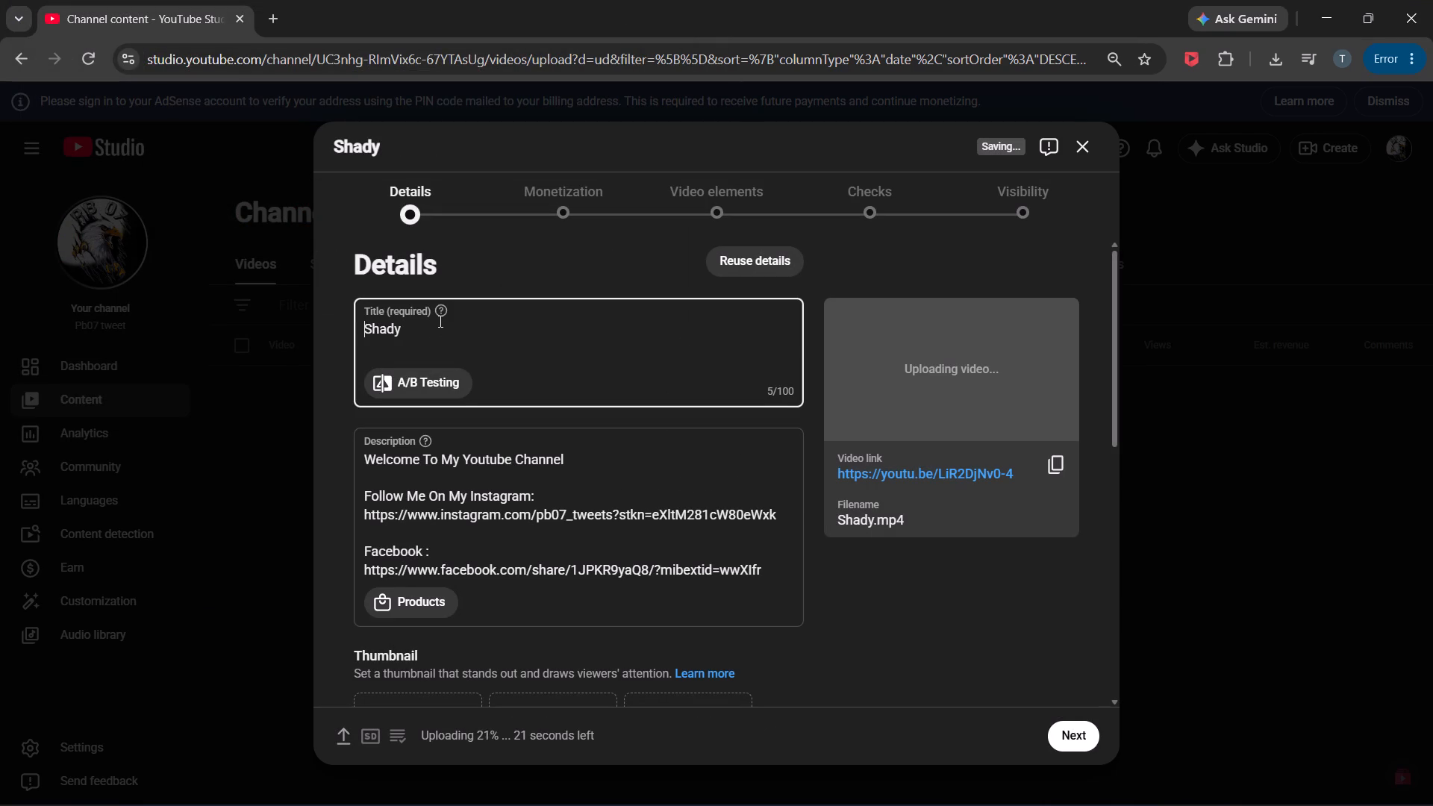
Replace the whole video title with the copied SHADY AF title.
key("ctrl+a")
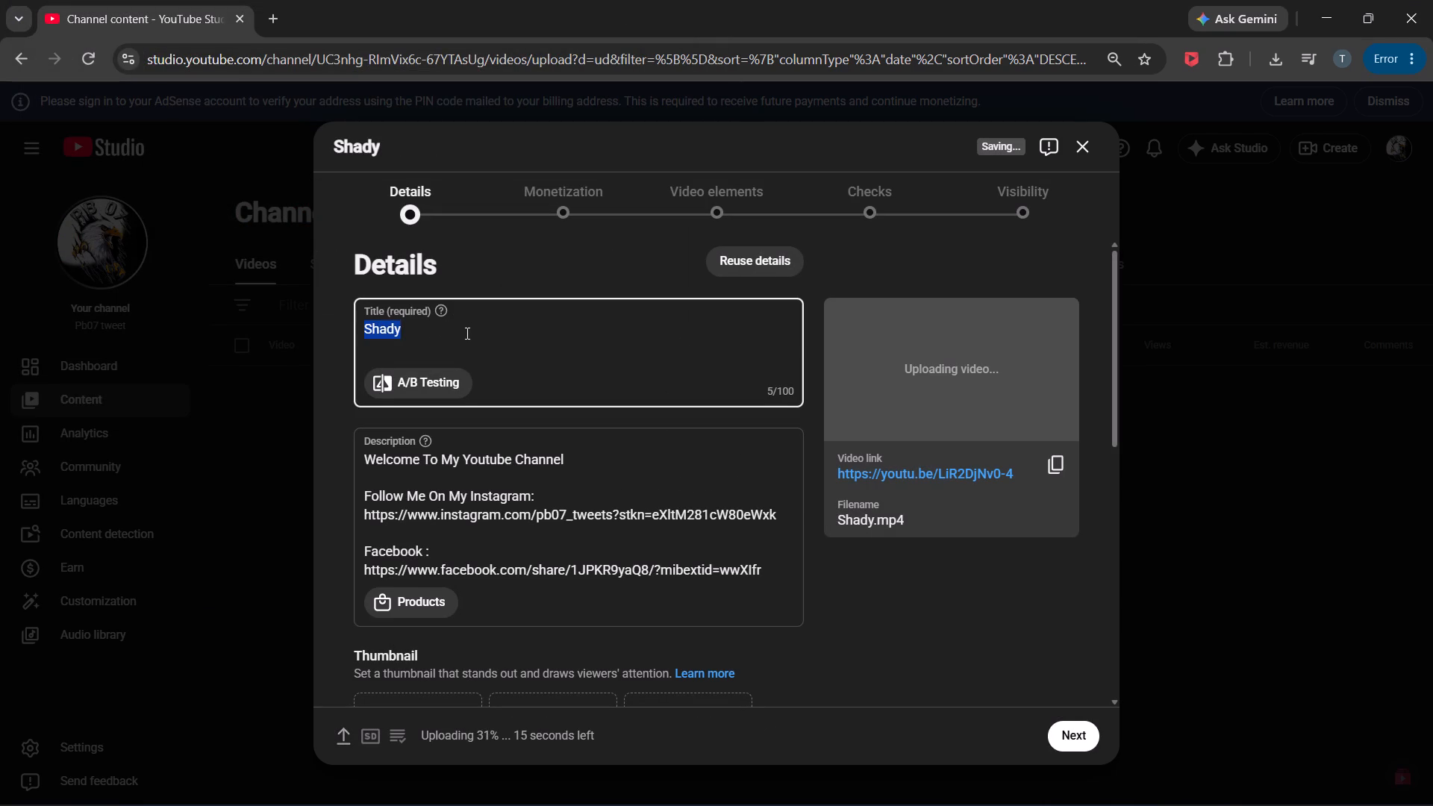
key("ctrl+v")
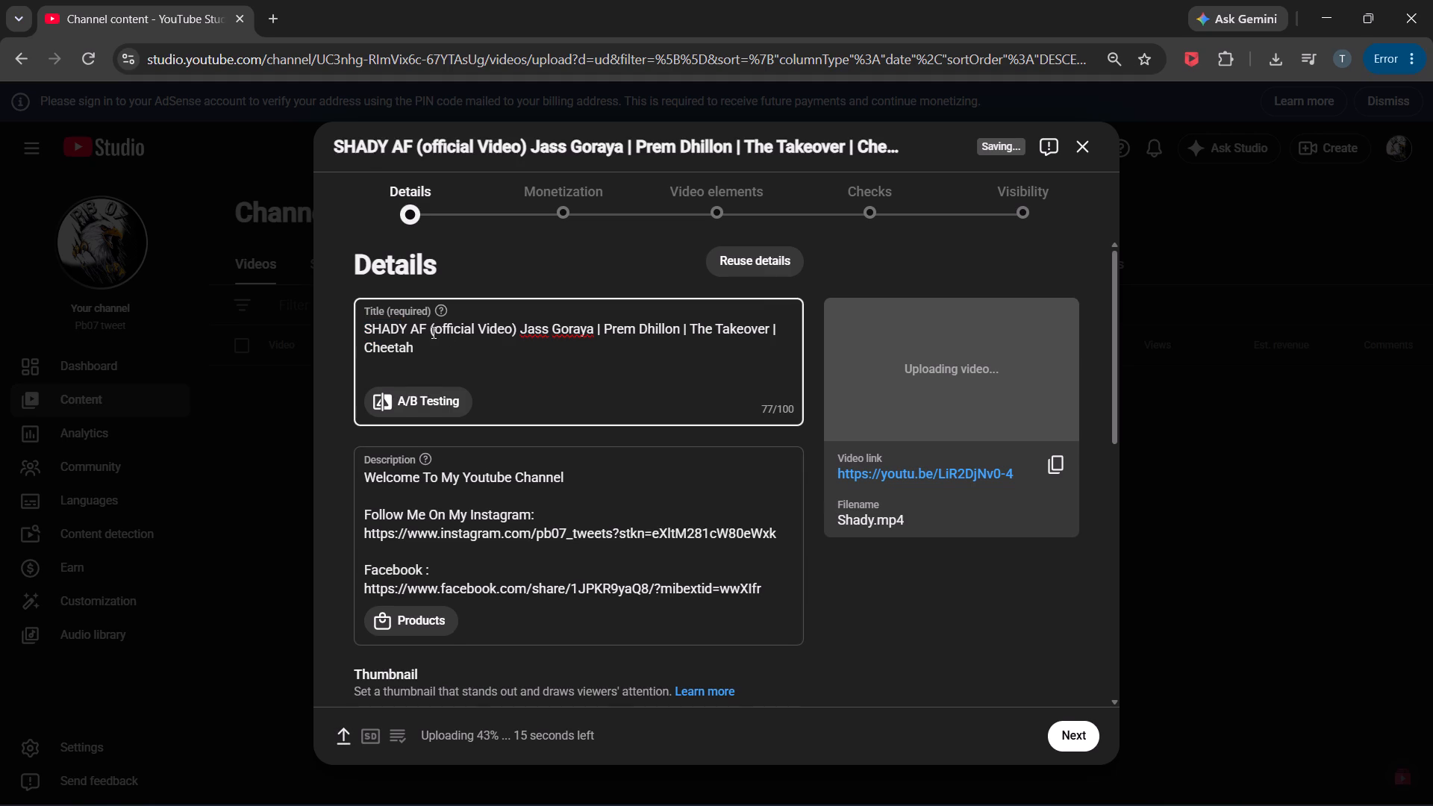
Replace "(official Video)" in the title with "- DSP Edition -".
left_click_drag(429, 329, 522, 330)
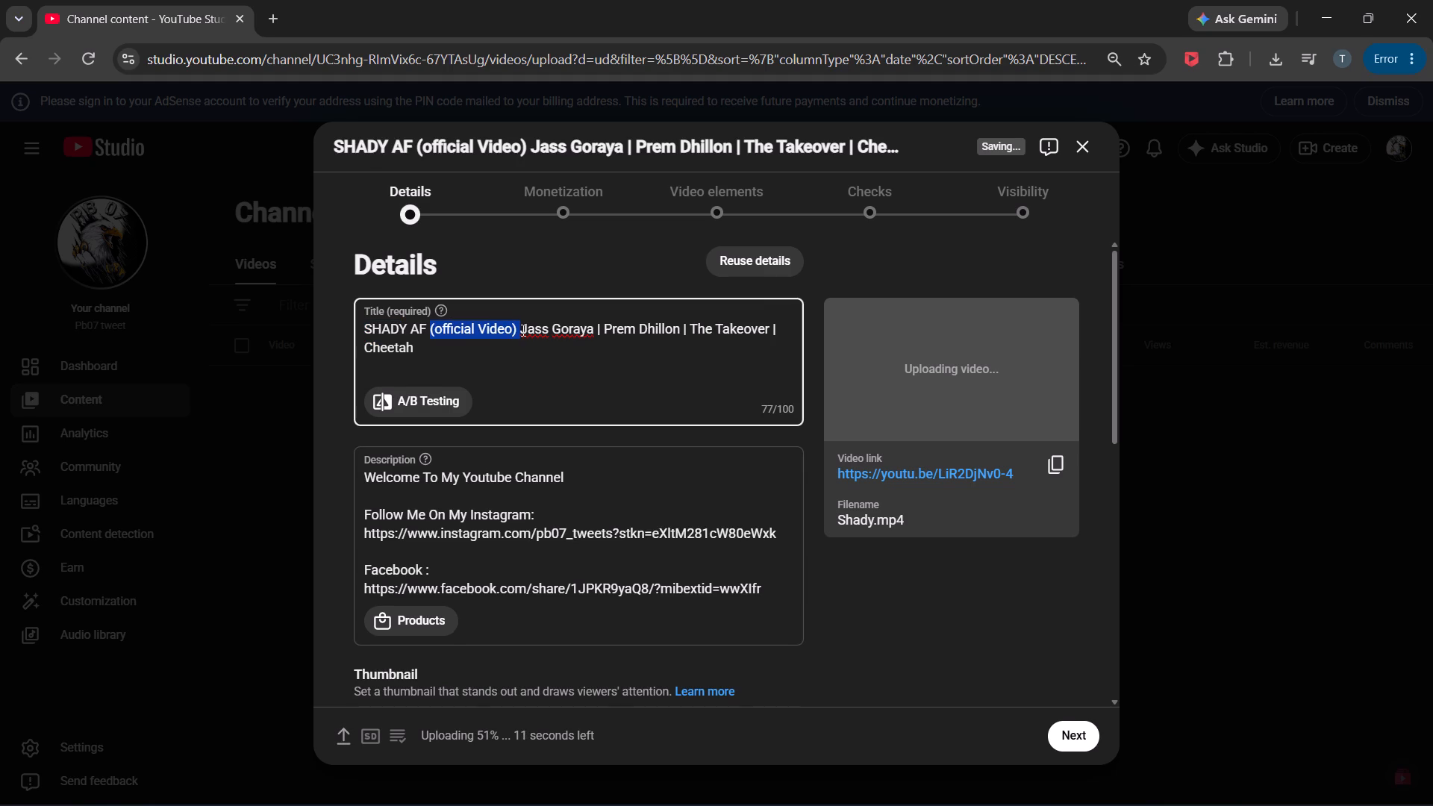
left_click_drag(522, 330, 518, 331)
key("BackSpace")
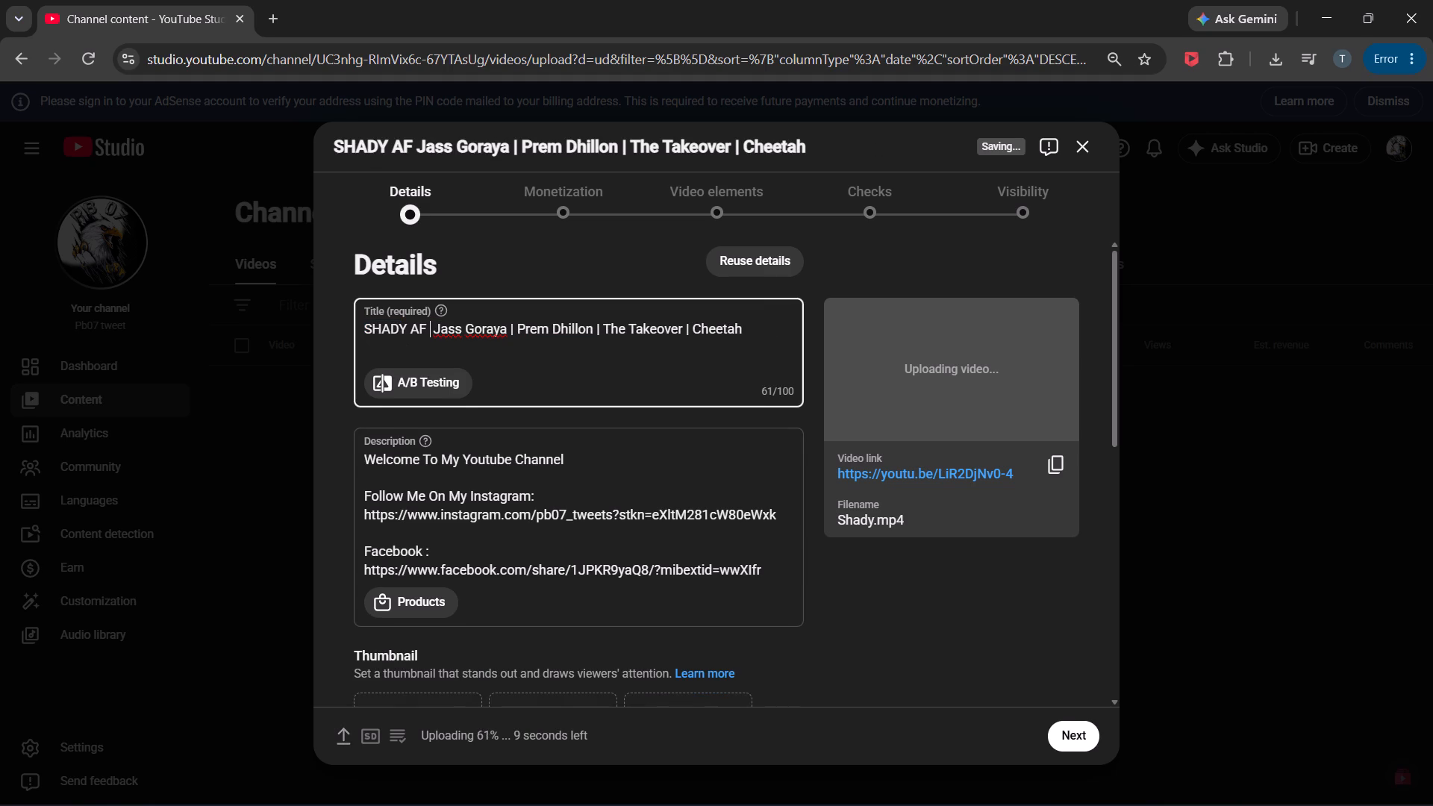
type("-")
key("space")
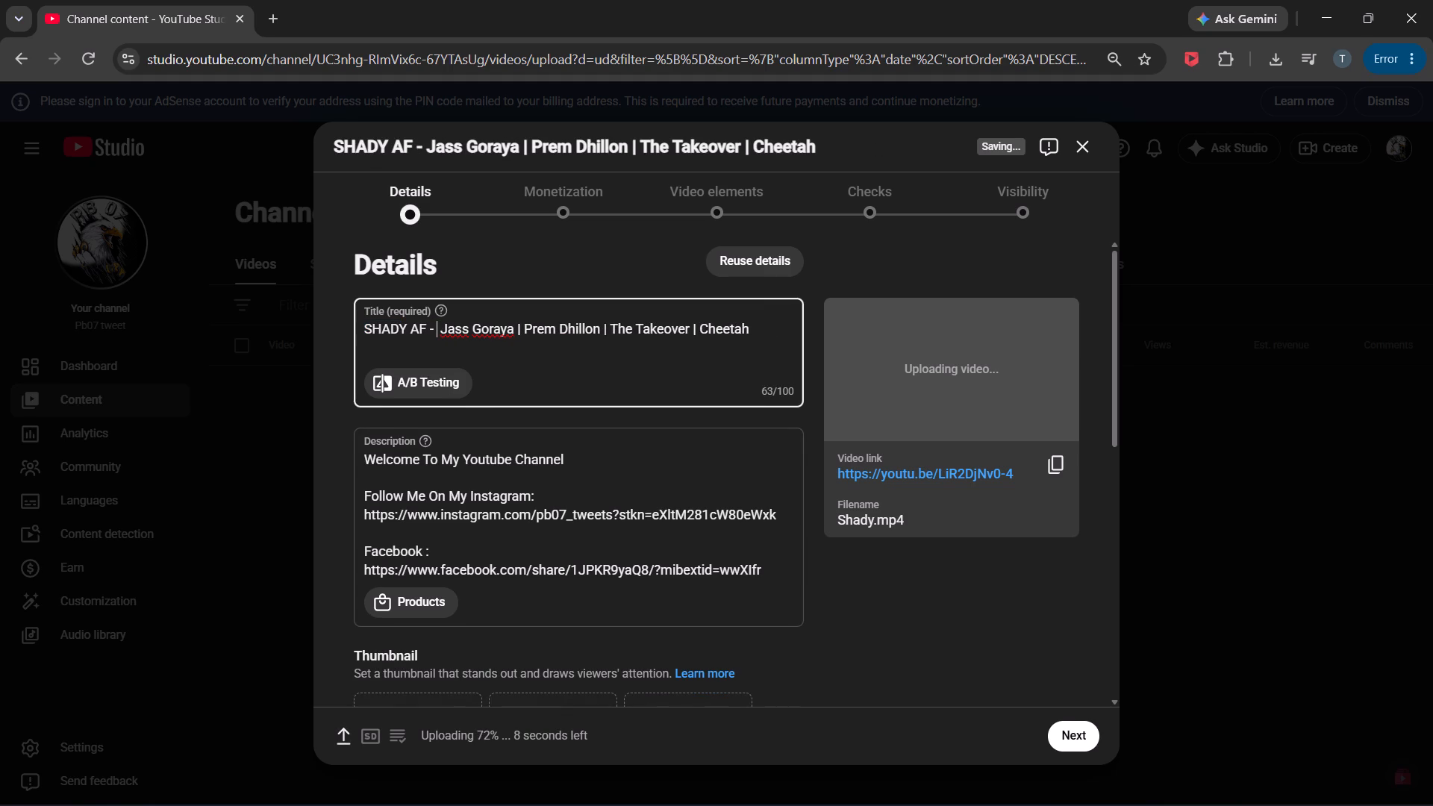
type("DSP Edition")
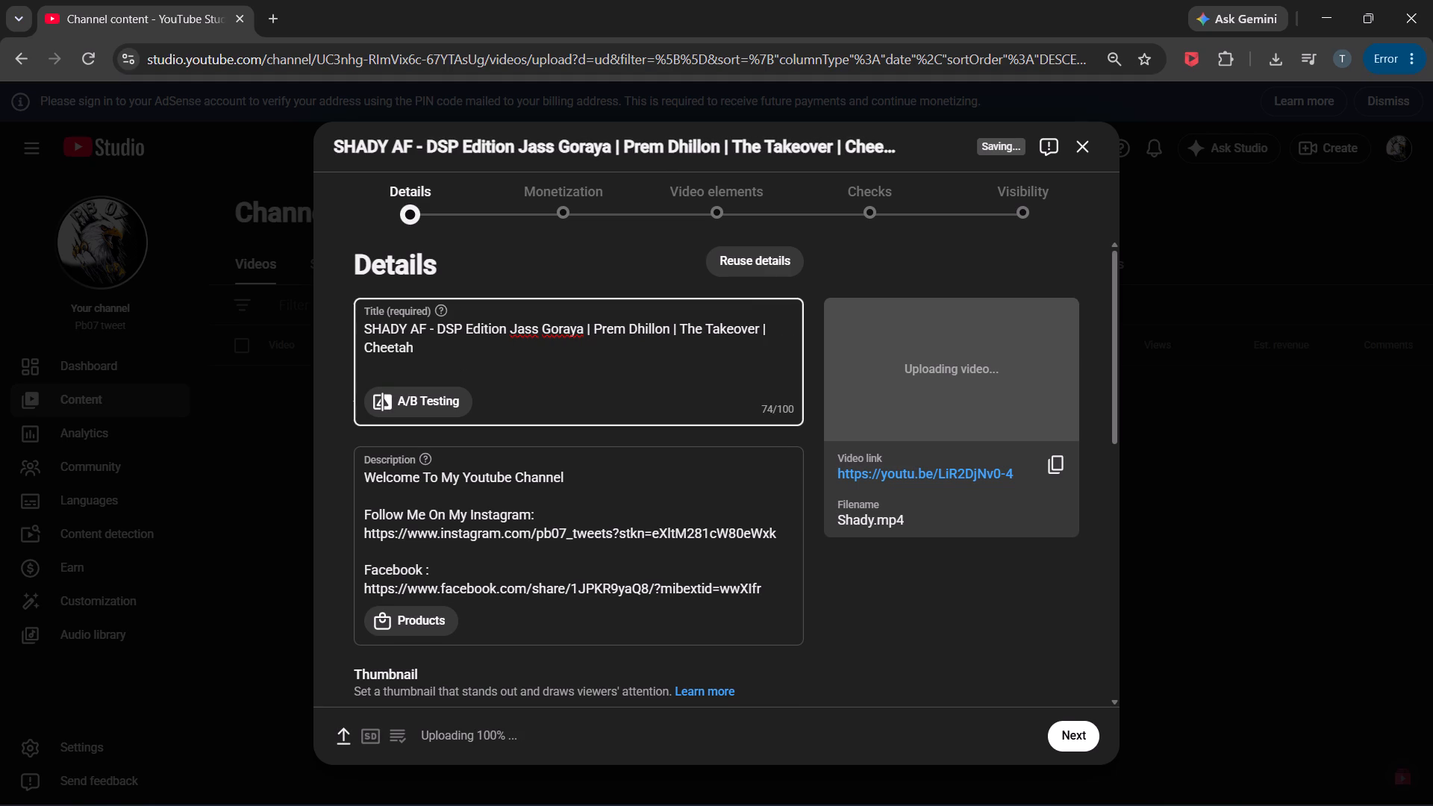
key("space")
key("minus")
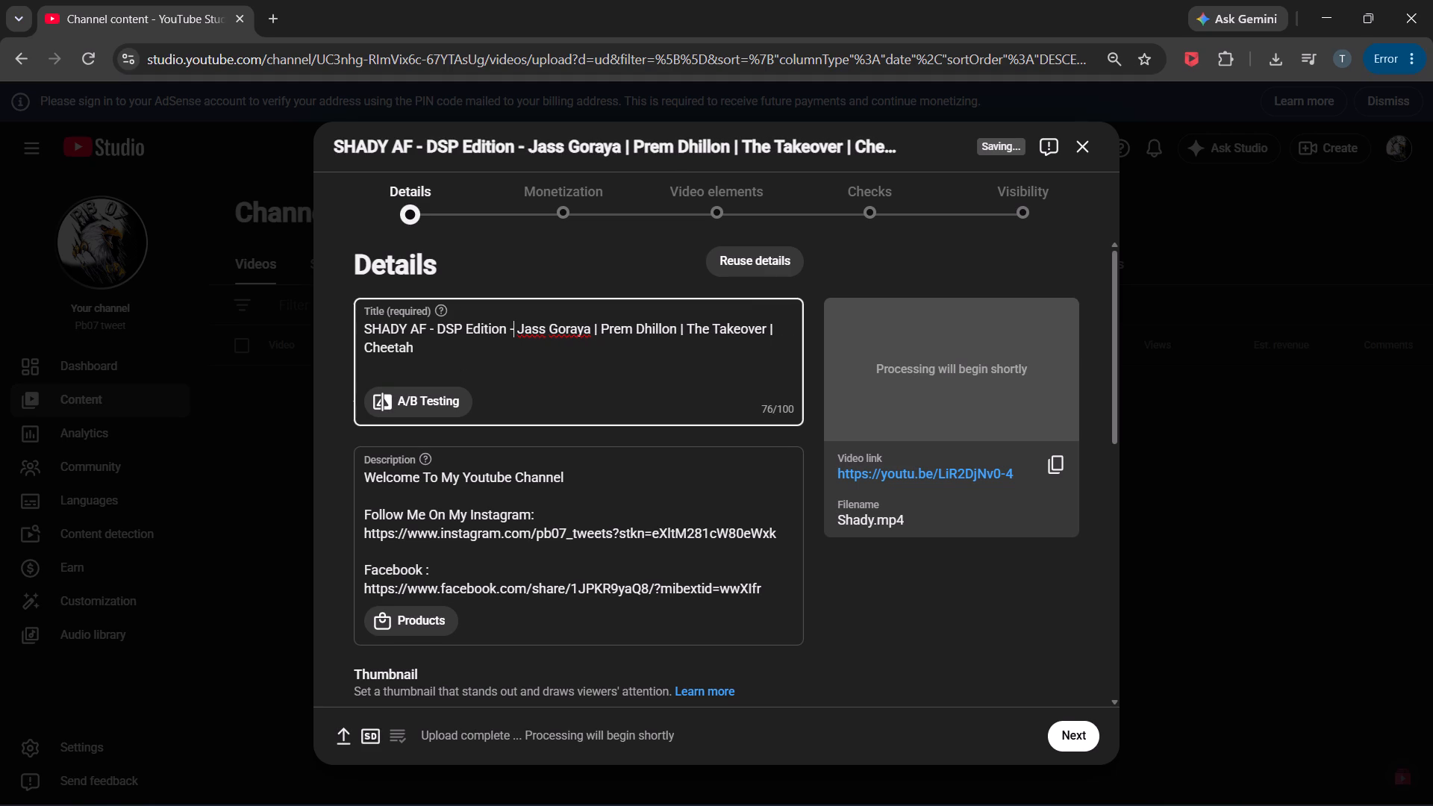
Change the vertical bars after Jass Goraya and after Prem Dhillon in the title to hyphens.
key("Right")
key("Right")
key("Right")
key("Right")
key("Right")
key("Right")
key("Right")
key("Right")
key("Right")
key("Right")
key("Right")
key("Right")
key("Right")
key("Right")
key("BackSpace")
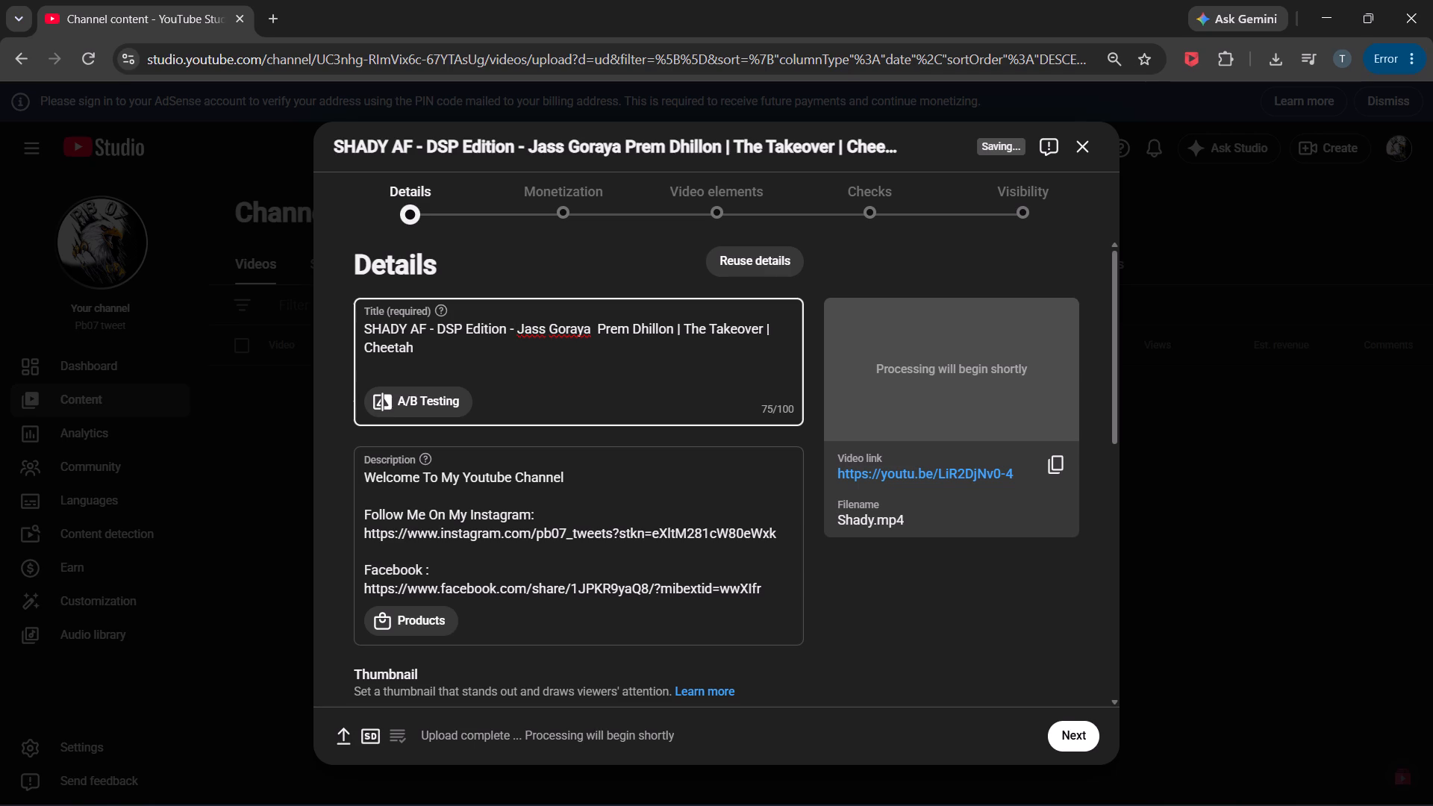
key("minus")
key("Right")
key("Right")
key("Right")
key("Right")
key("Right")
key("Right")
key("Right")
key("Right")
key("Right")
key("Right")
key("Right")
key("Right")
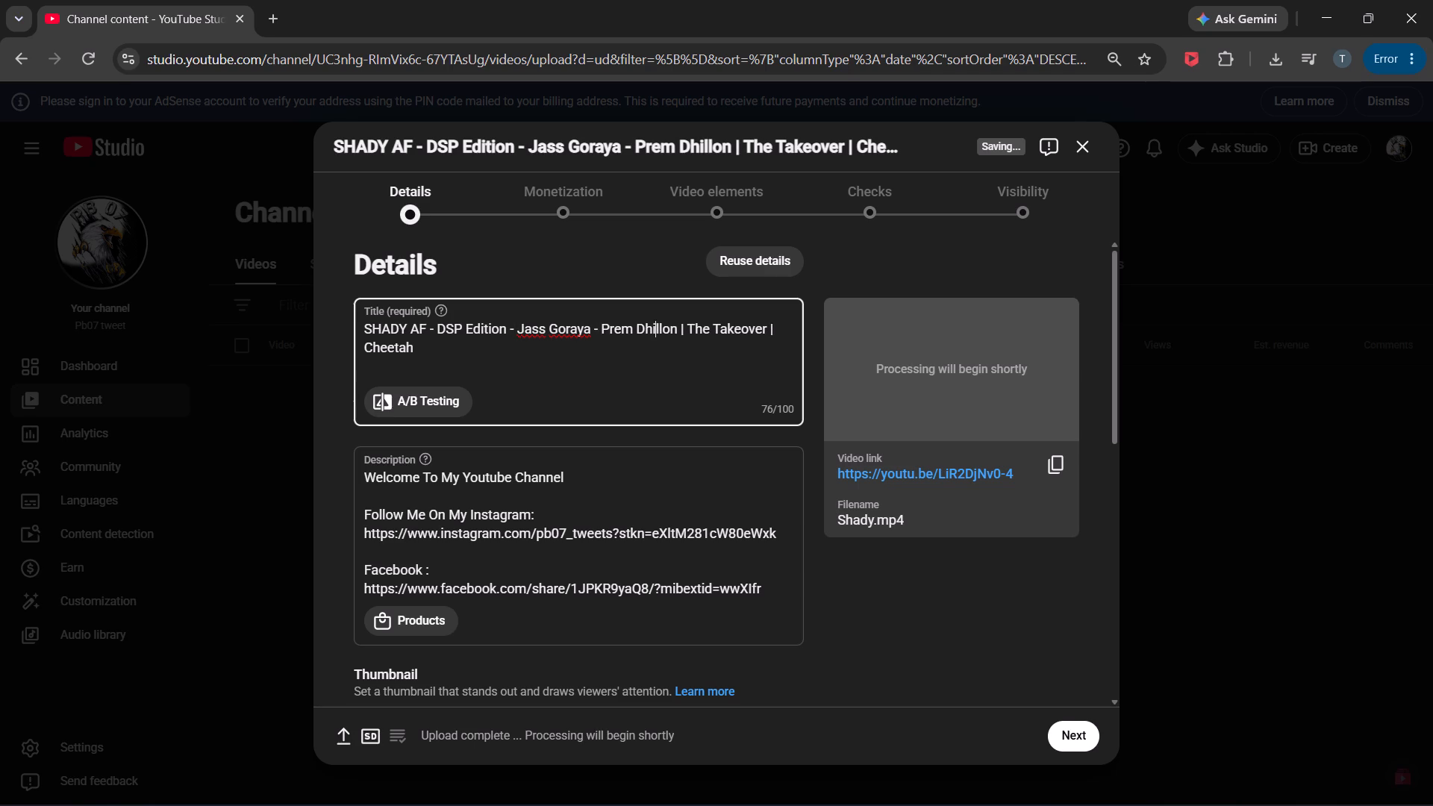
key("Right")
key("Right")
key("Right")
key("BackSpace")
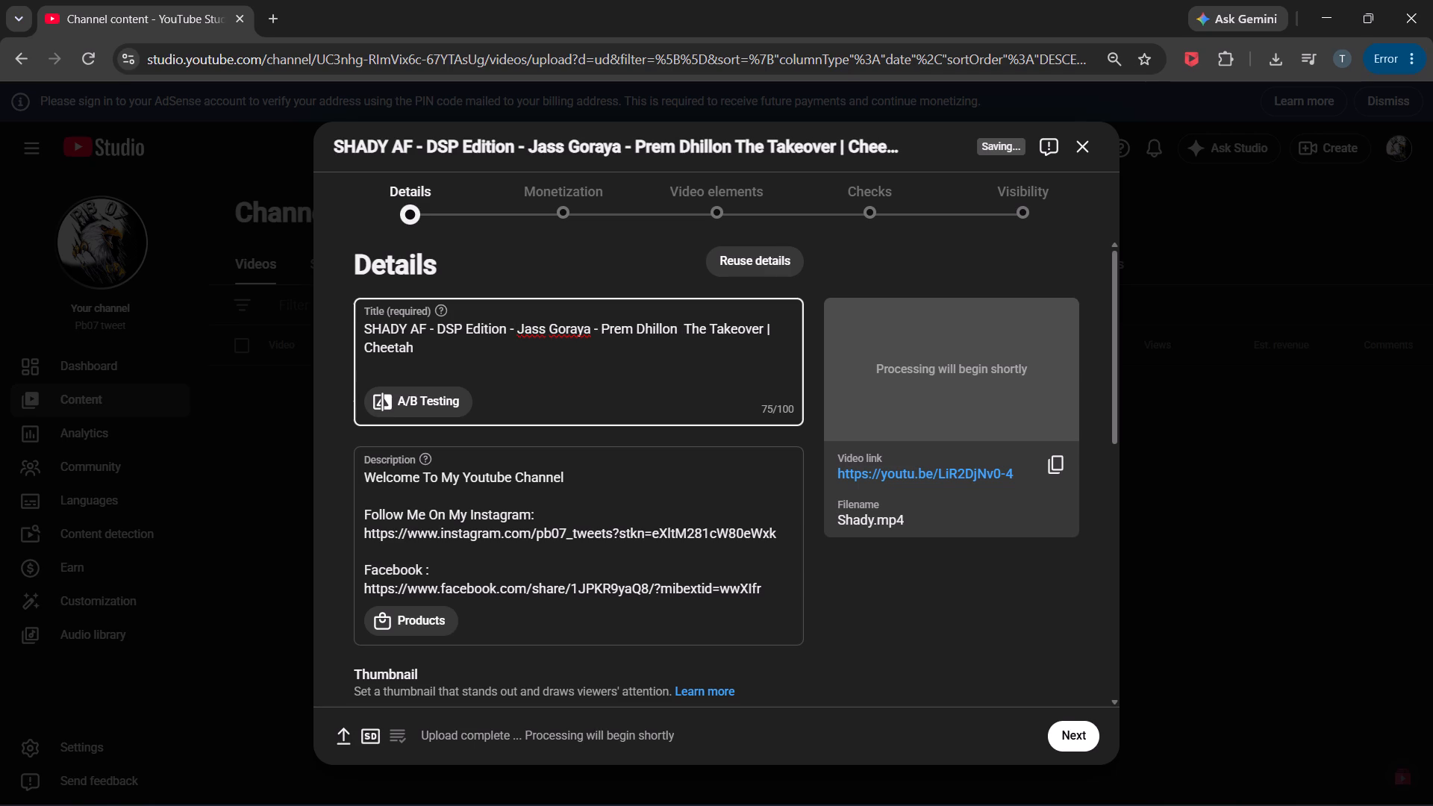
key("minus")
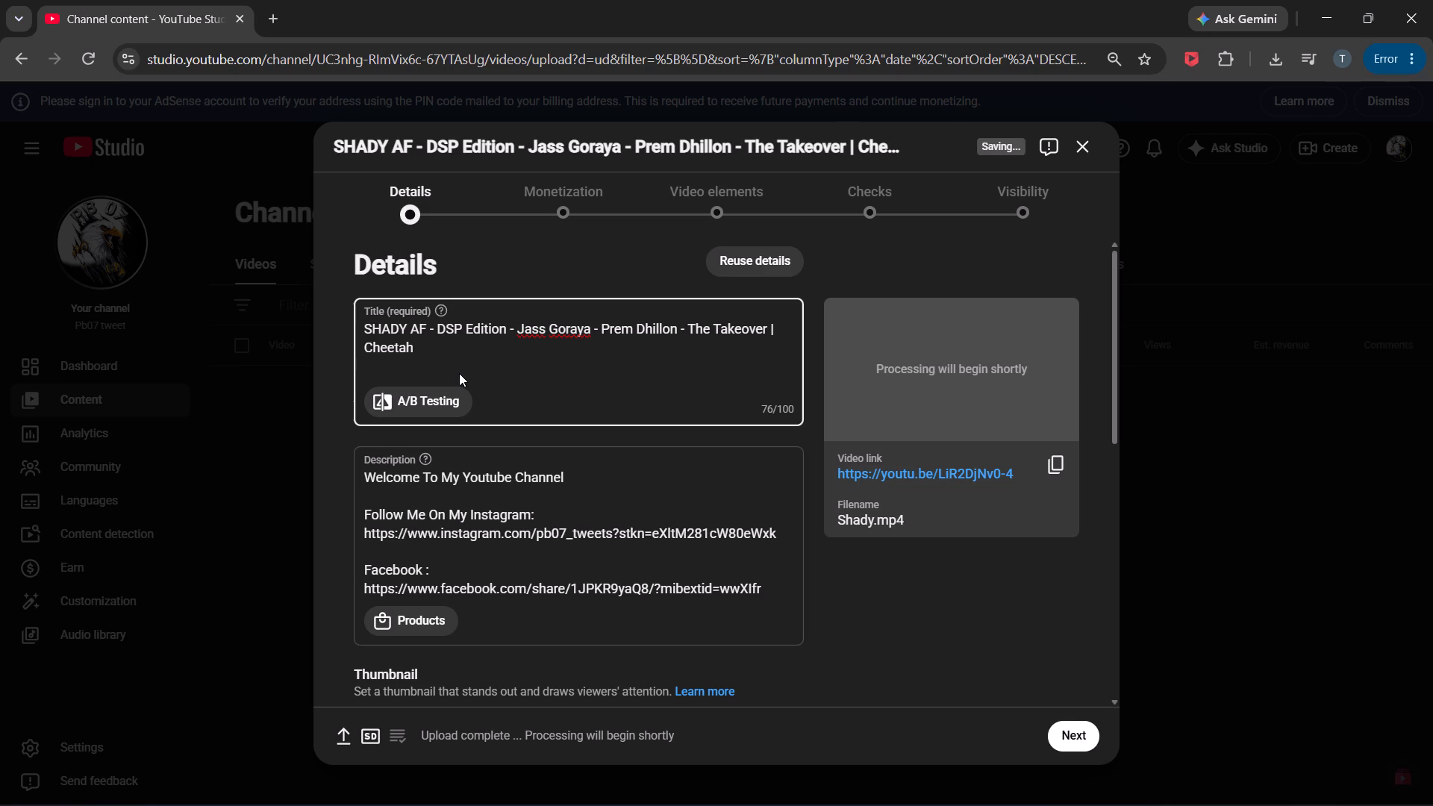
Replace "The Takeover | Cheetah" at the end of the title with "Concert".
left_click_drag(687, 331, 690, 333)
left_click_drag(690, 333, 685, 381)
key("BackSpace")
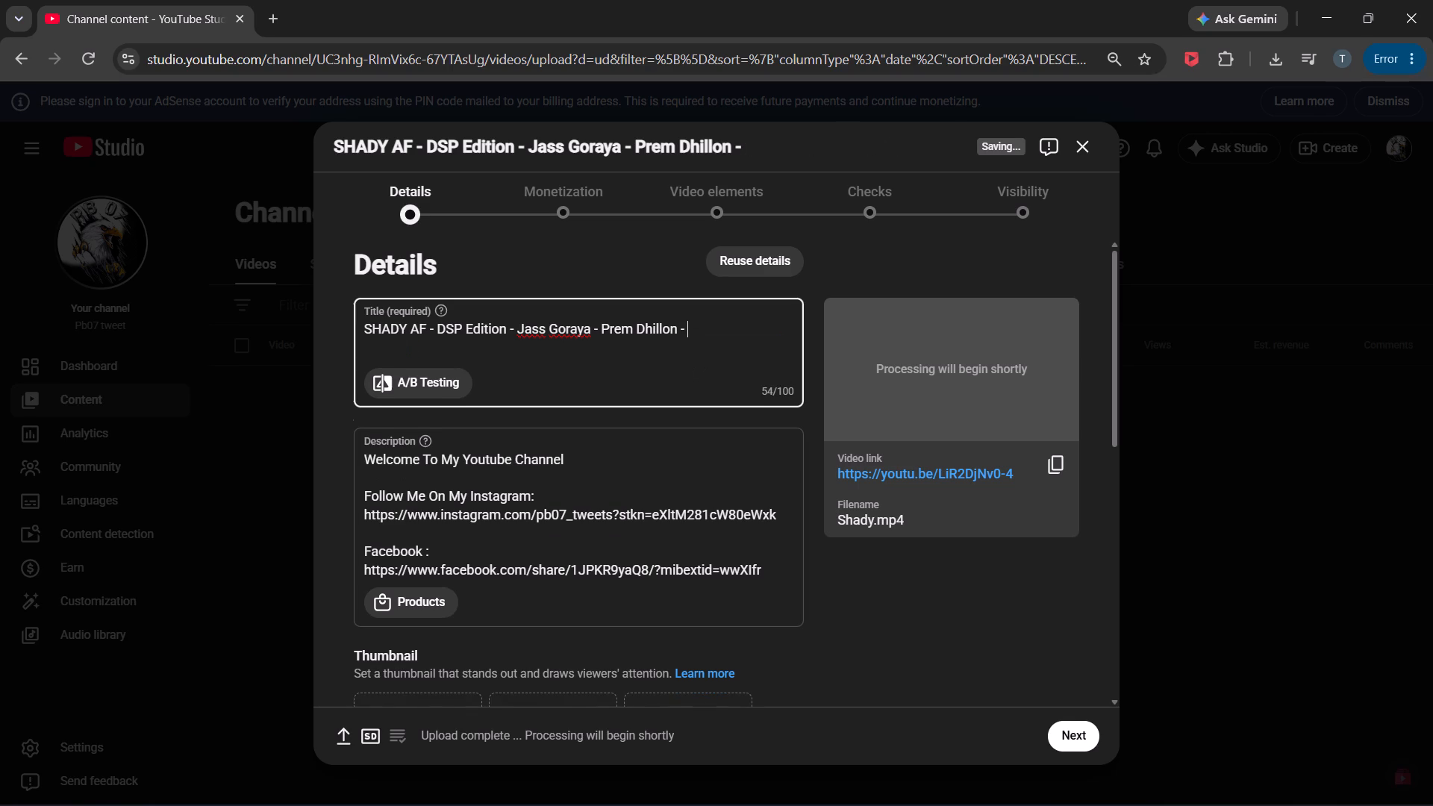
key("shift+c")
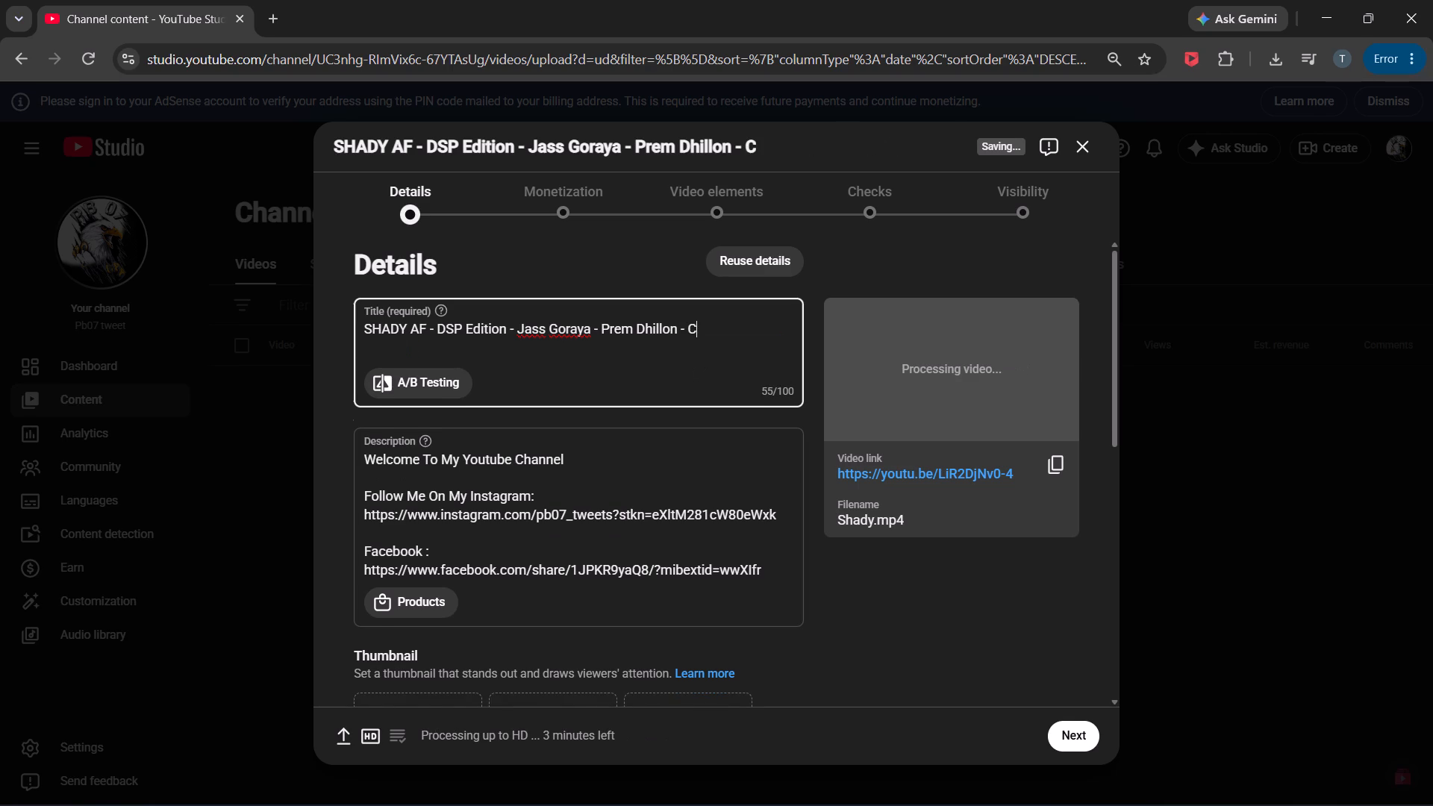
type("oncert")
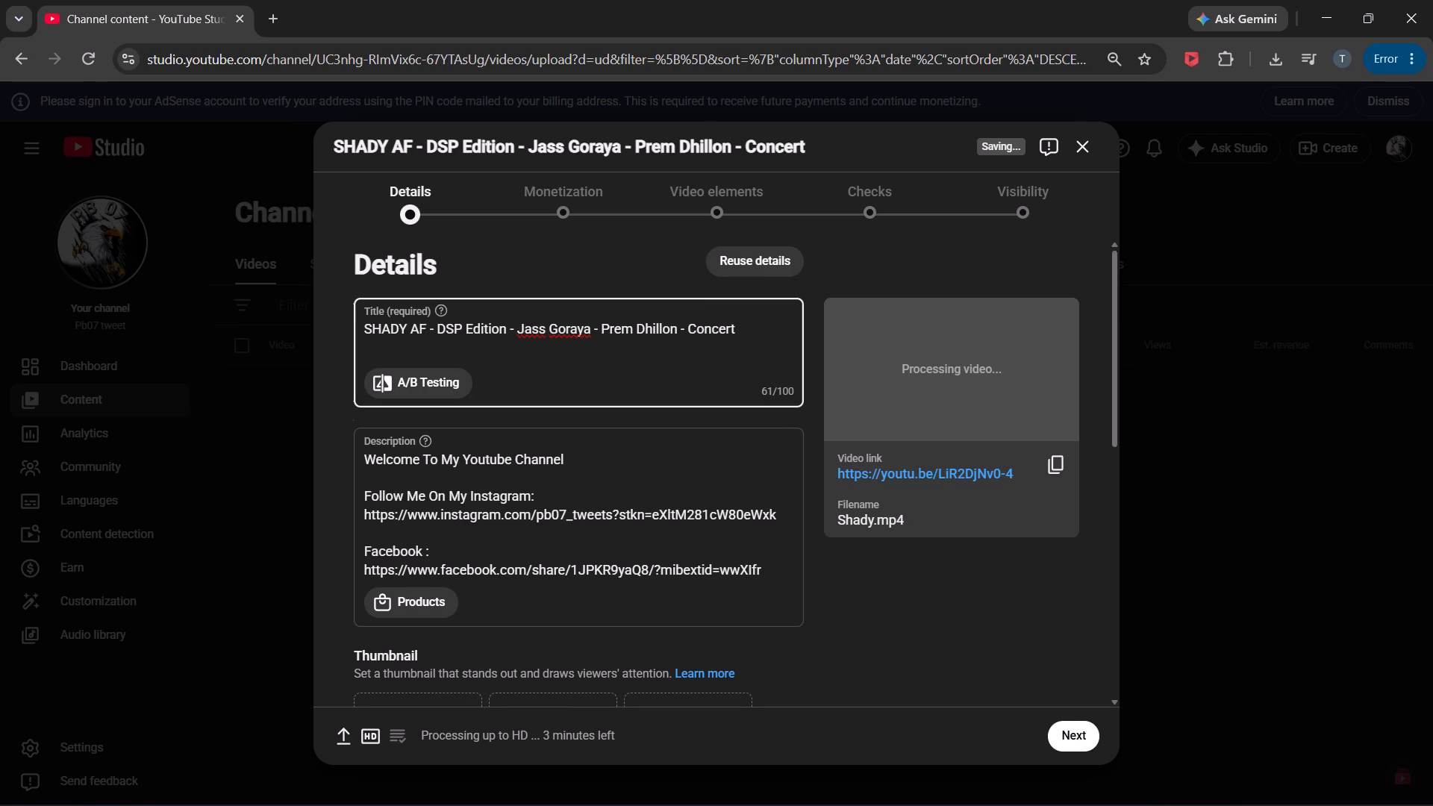
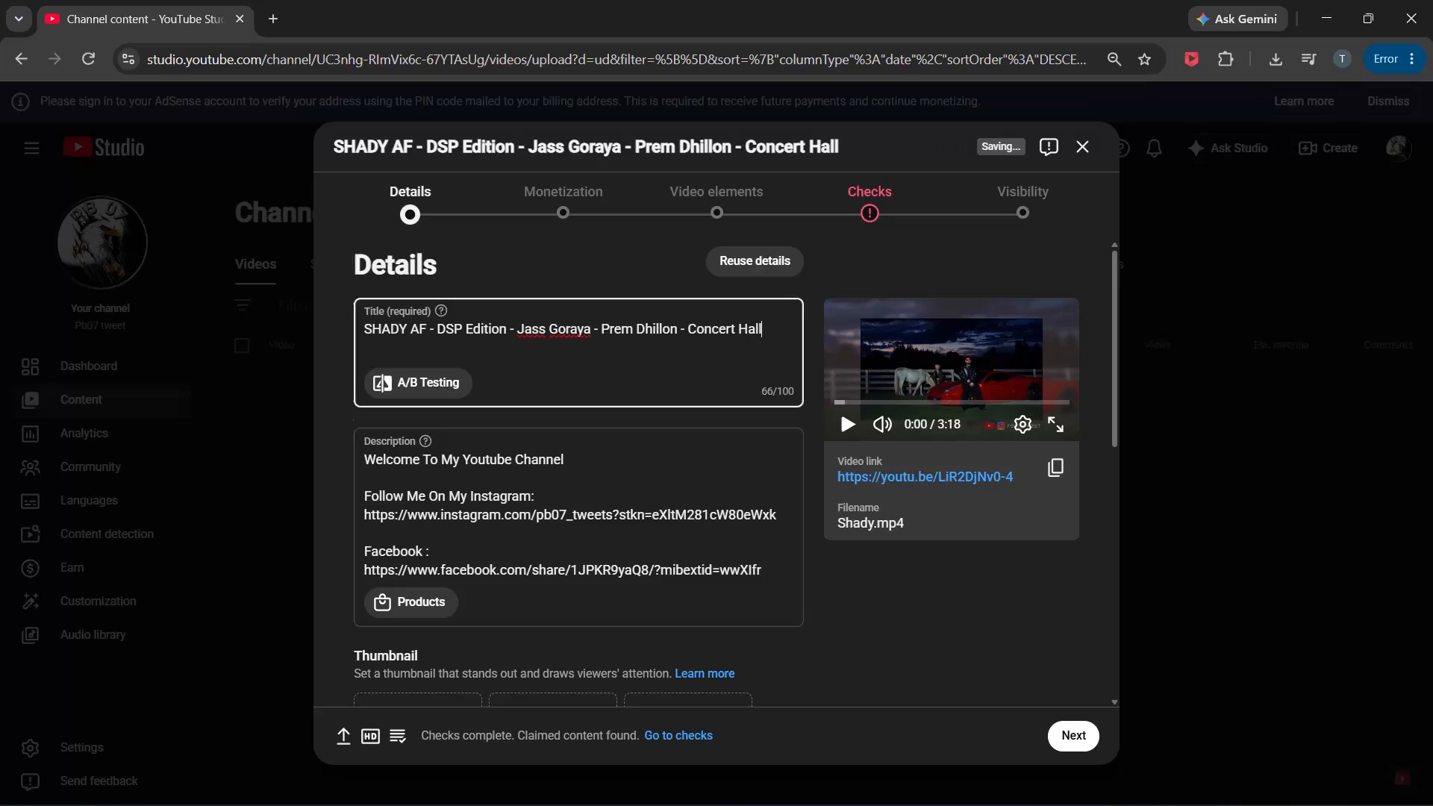
Append "Punjabi Song" to the end of the video title.
type("Pun")
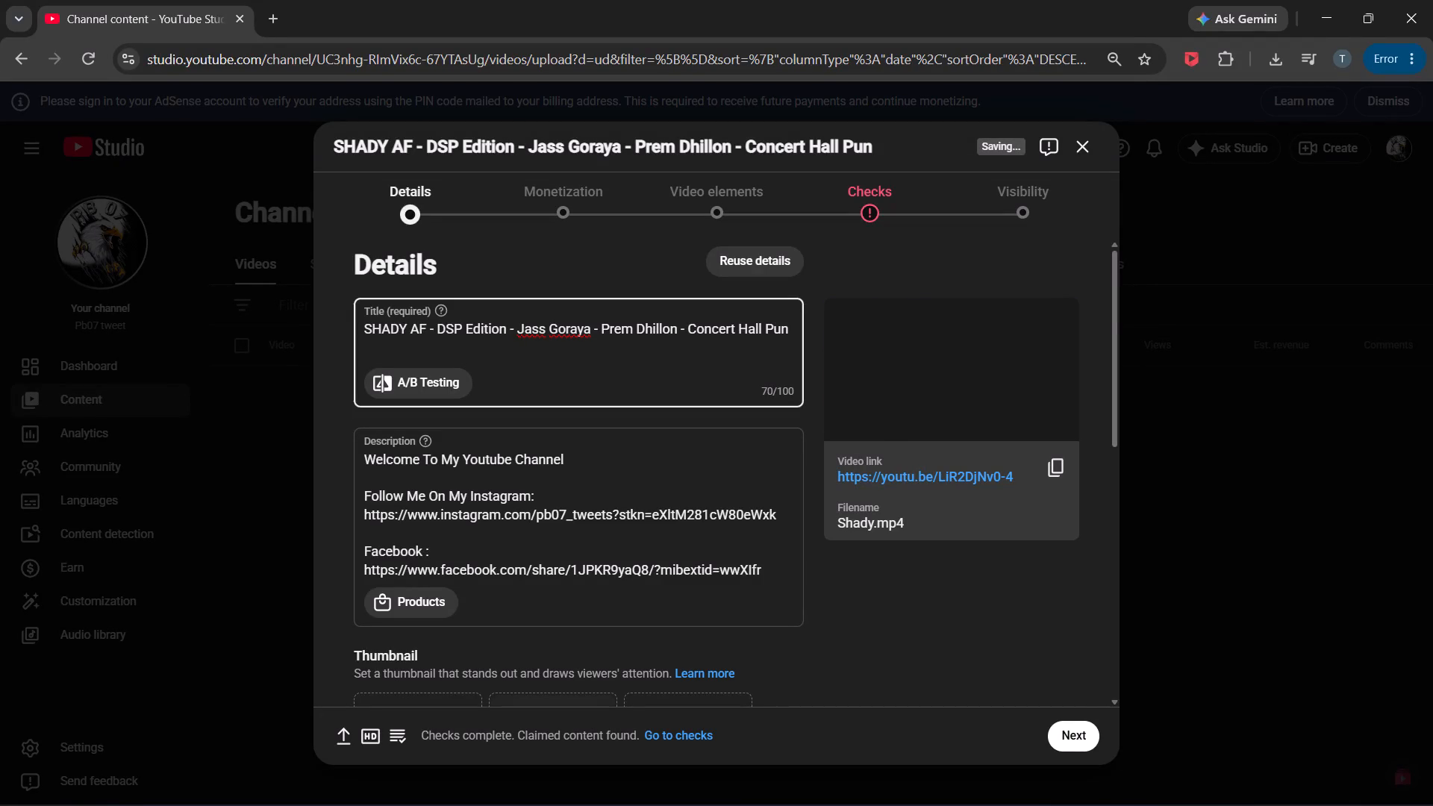
type("jab")
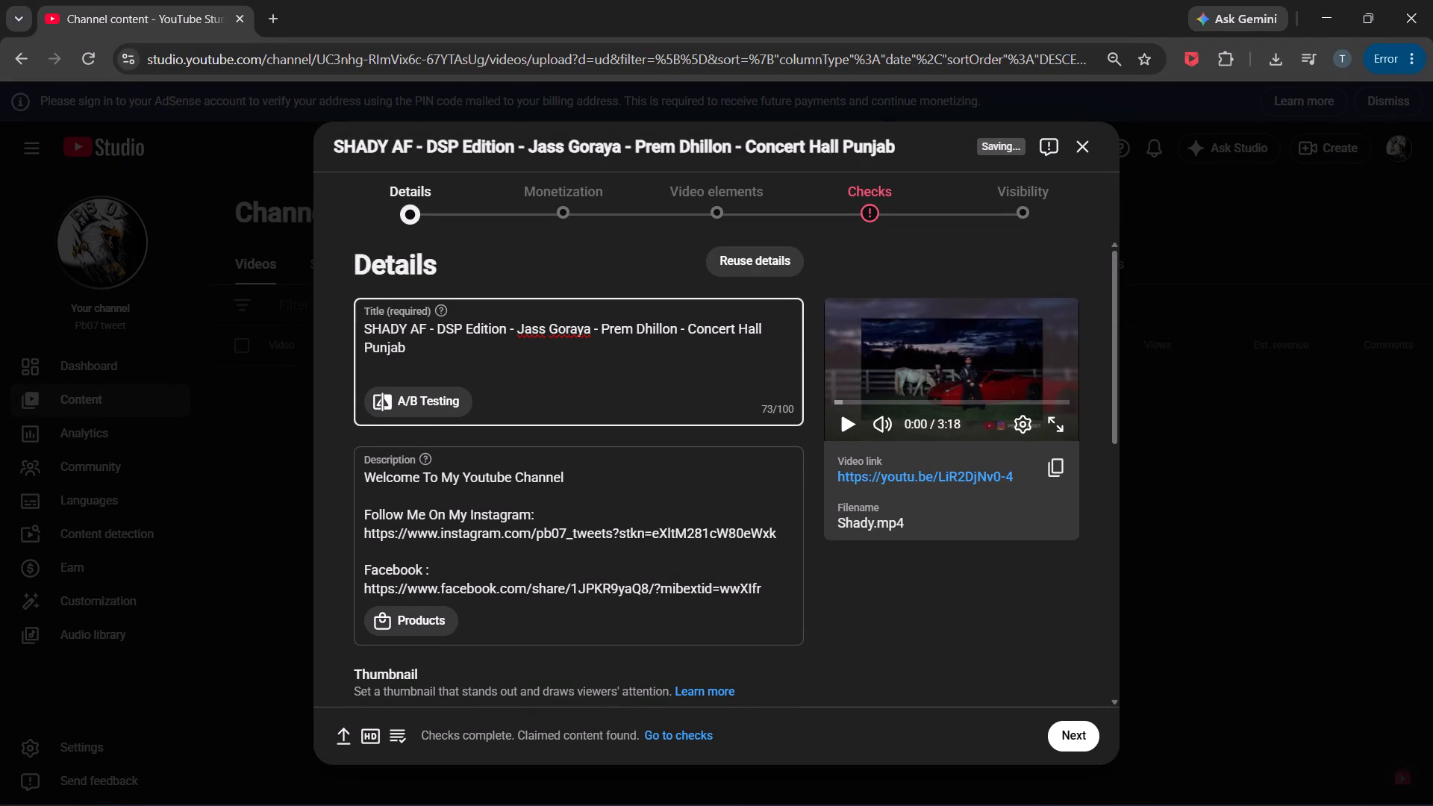
type("i Song")
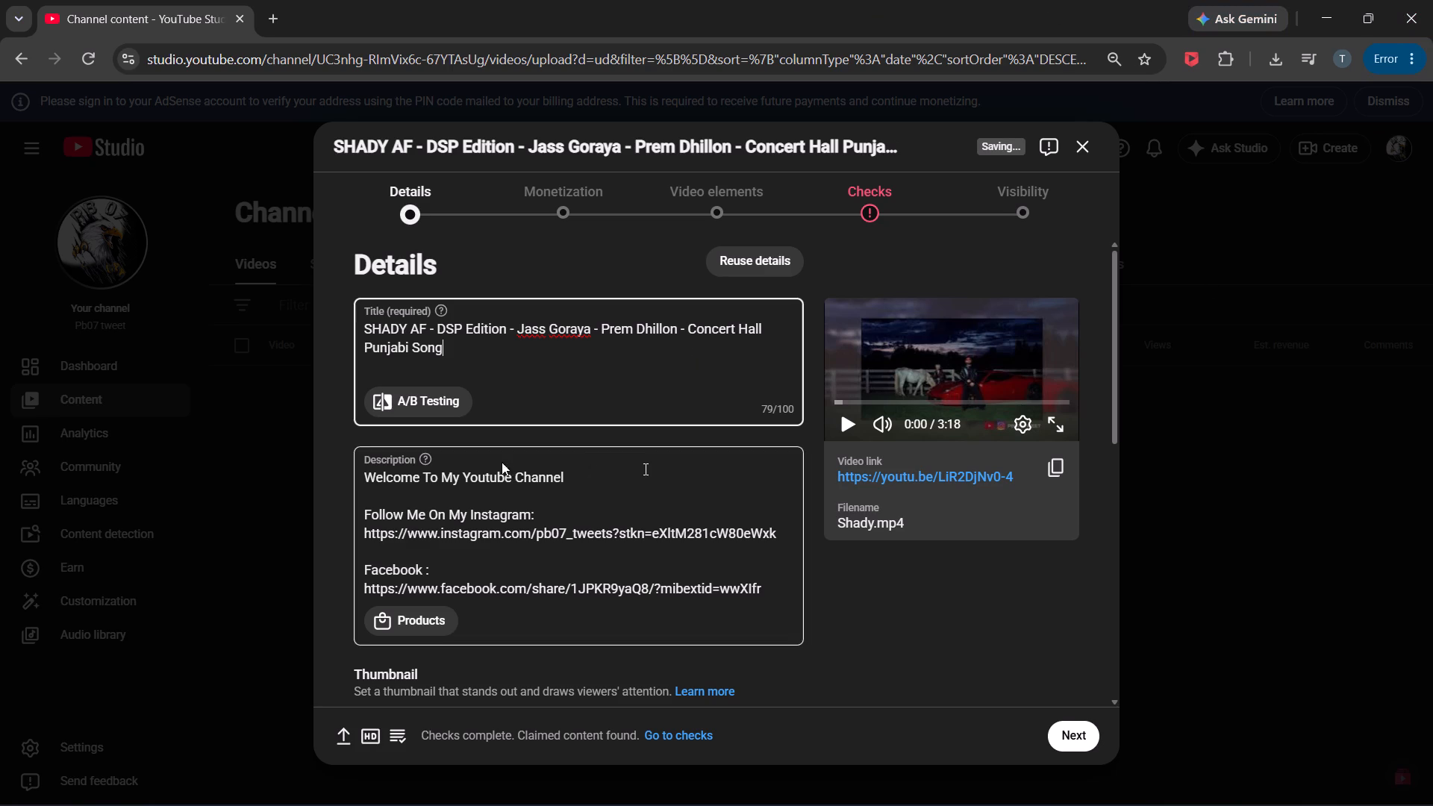
Add an end screen to the video using the "2 videos" layout and save it.
left_click(568, 217)
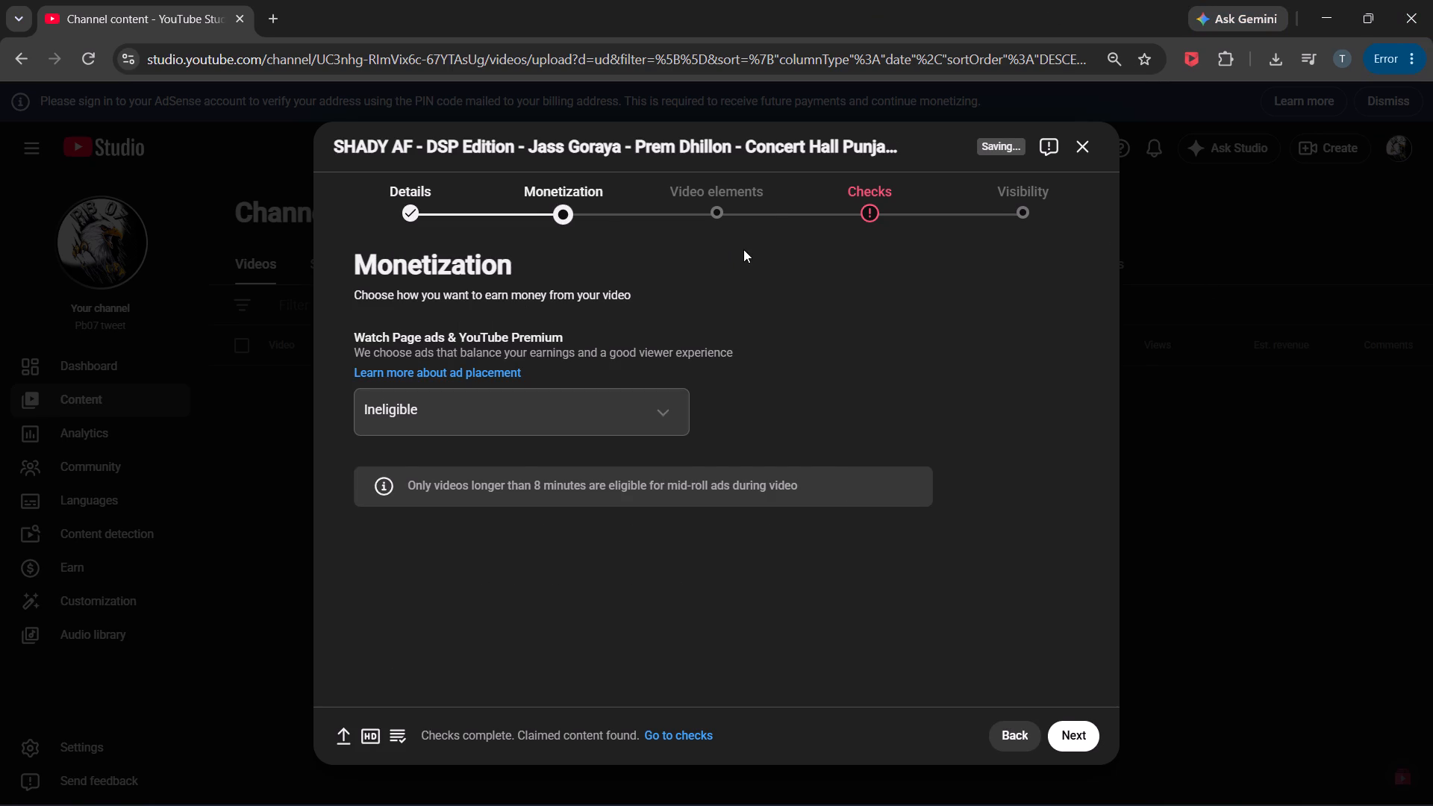
left_click(724, 225)
left_click(1031, 522)
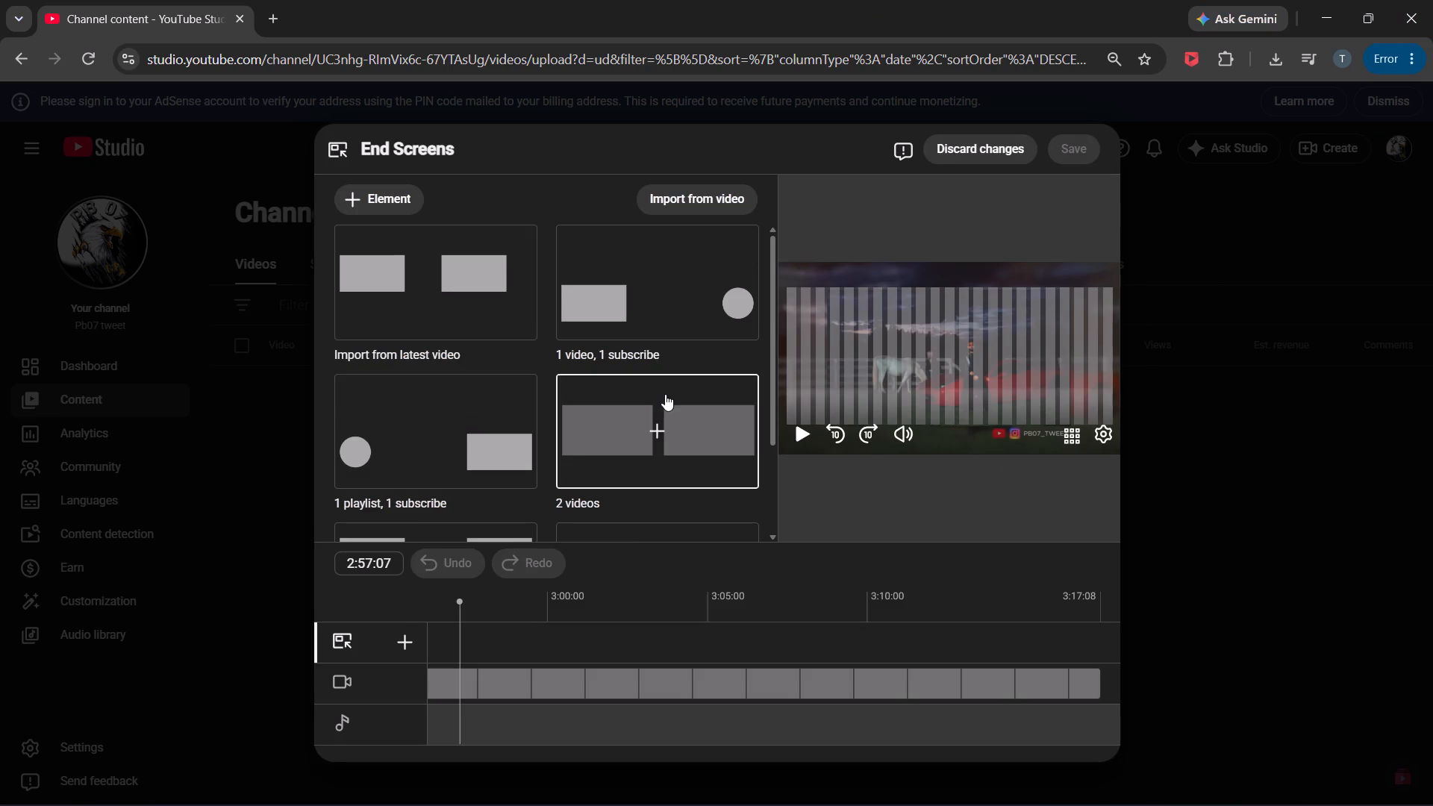
left_click(665, 394)
left_click(1075, 135)
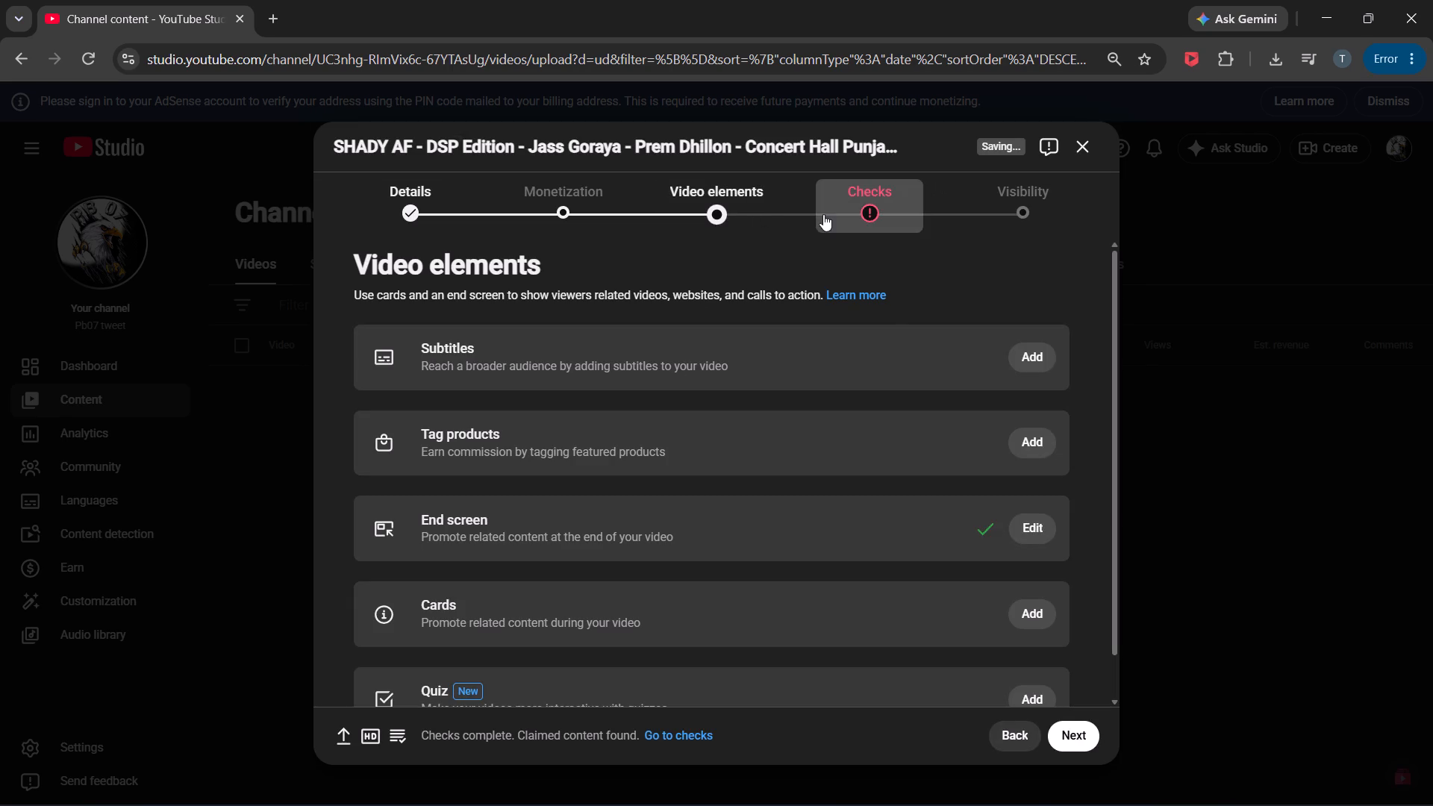
Set the video's visibility to Public, publish it, and dismiss the published confirmation.
left_click(837, 209)
left_click(1048, 227)
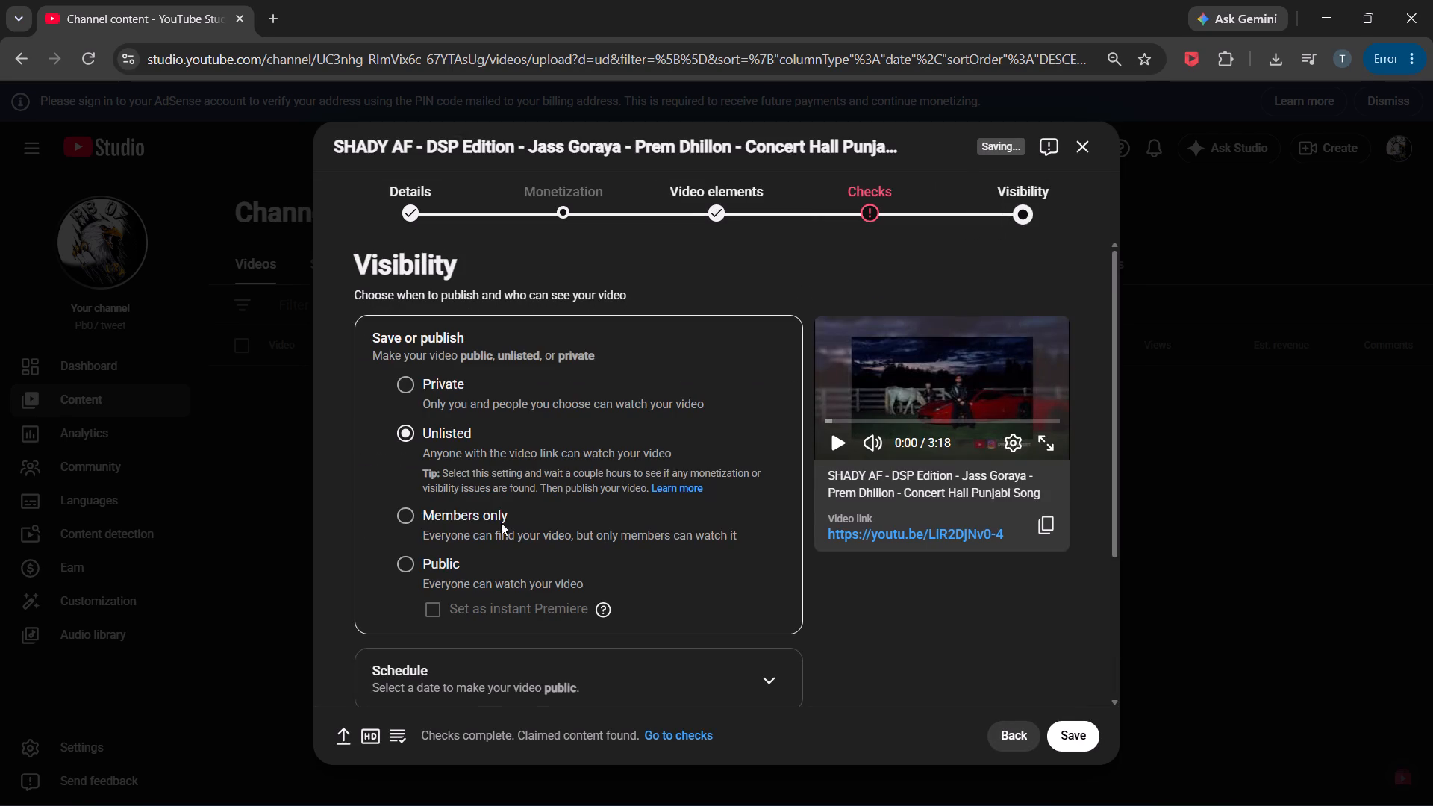
left_click(409, 568)
left_click(1067, 737)
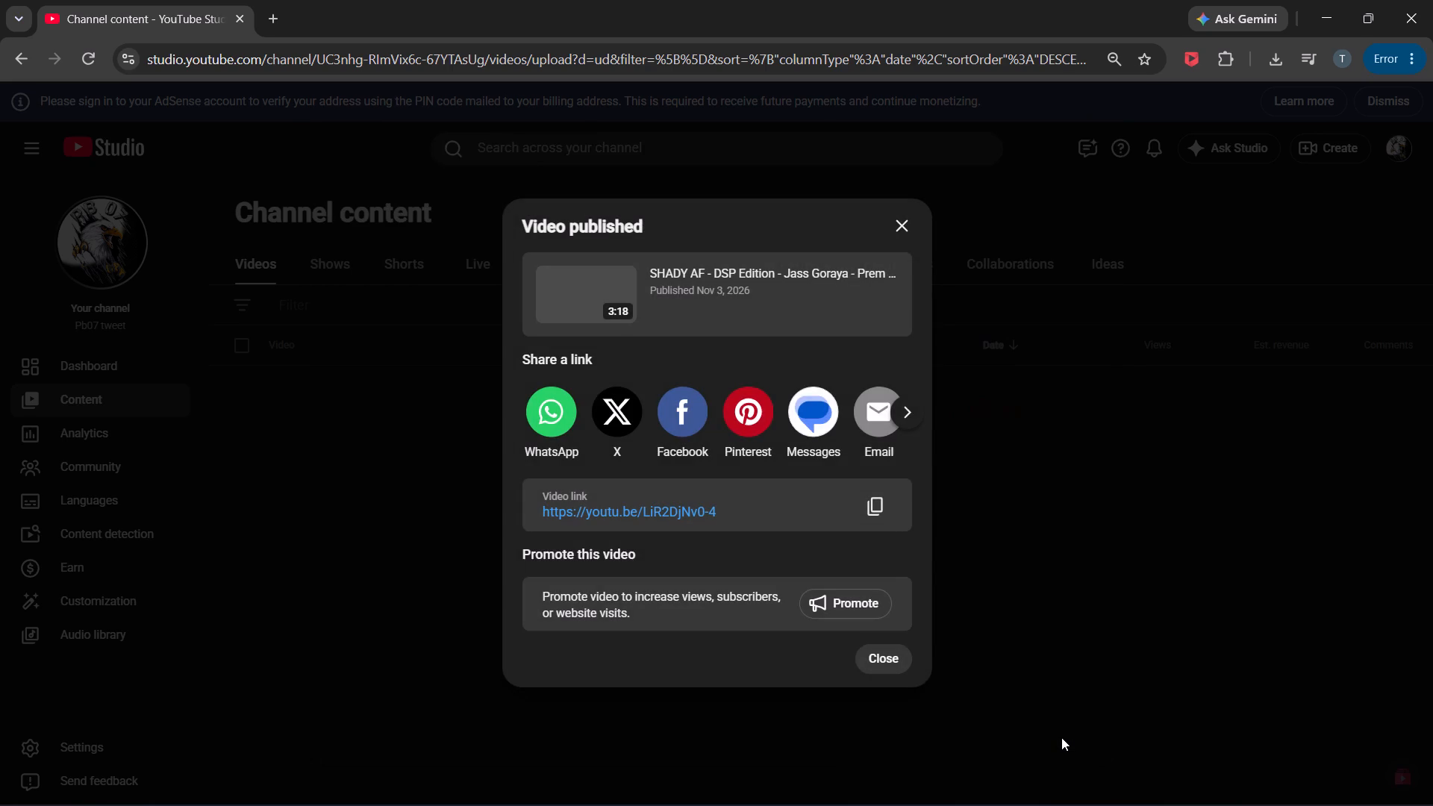
left_click(889, 647)
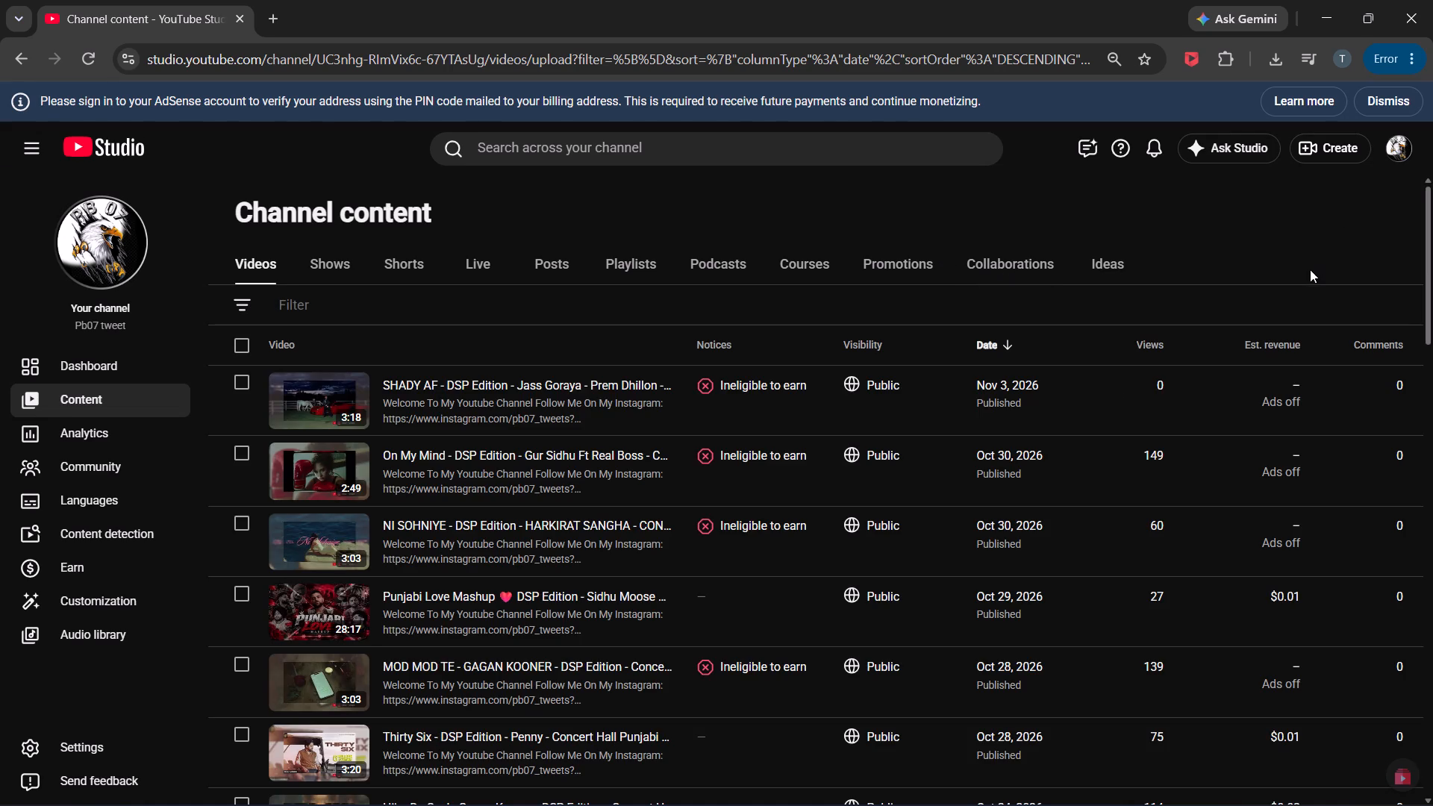
Switch to the YouTube app, go to its home feed and close the SHADY AF mini player.
left_click(1343, 3)
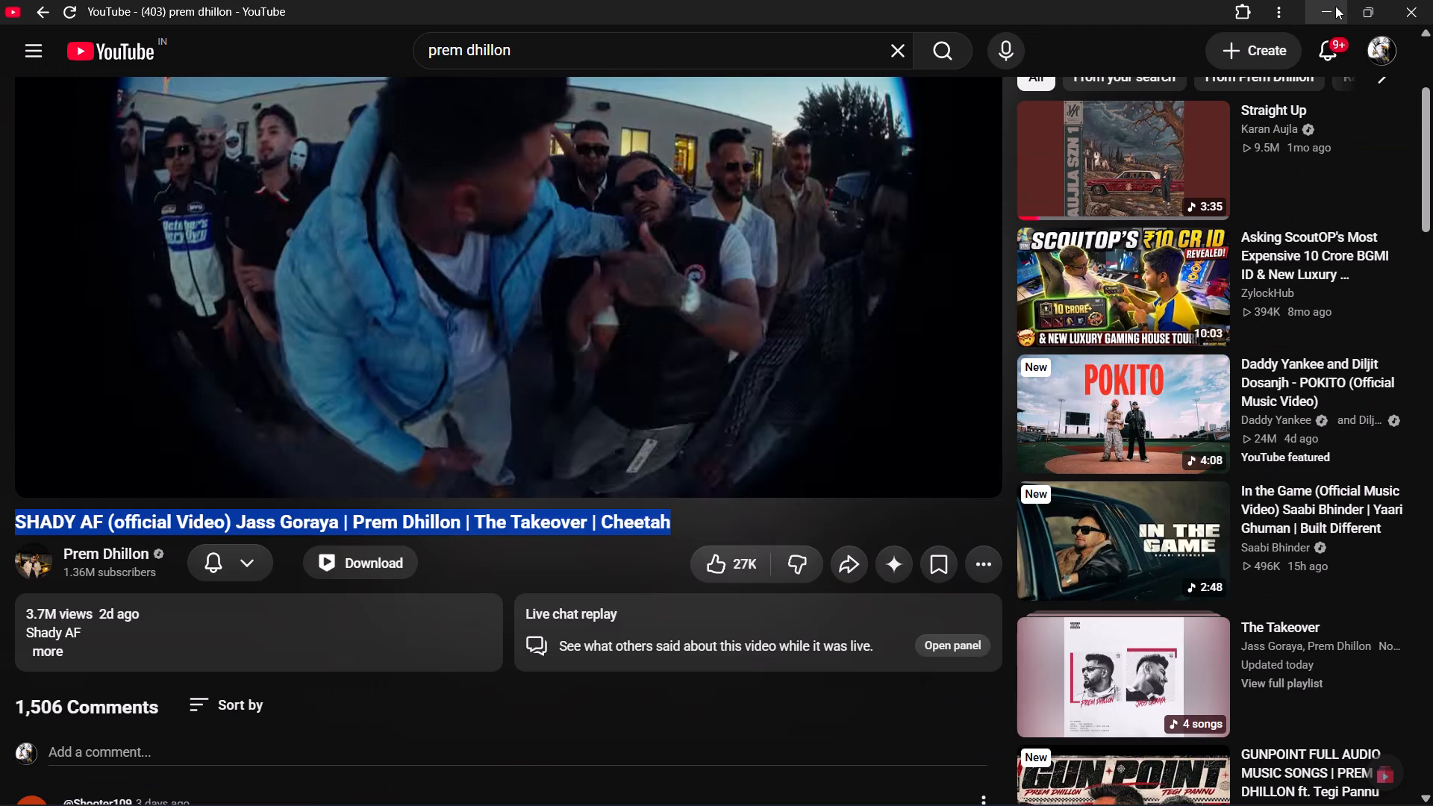
left_click(34, 56)
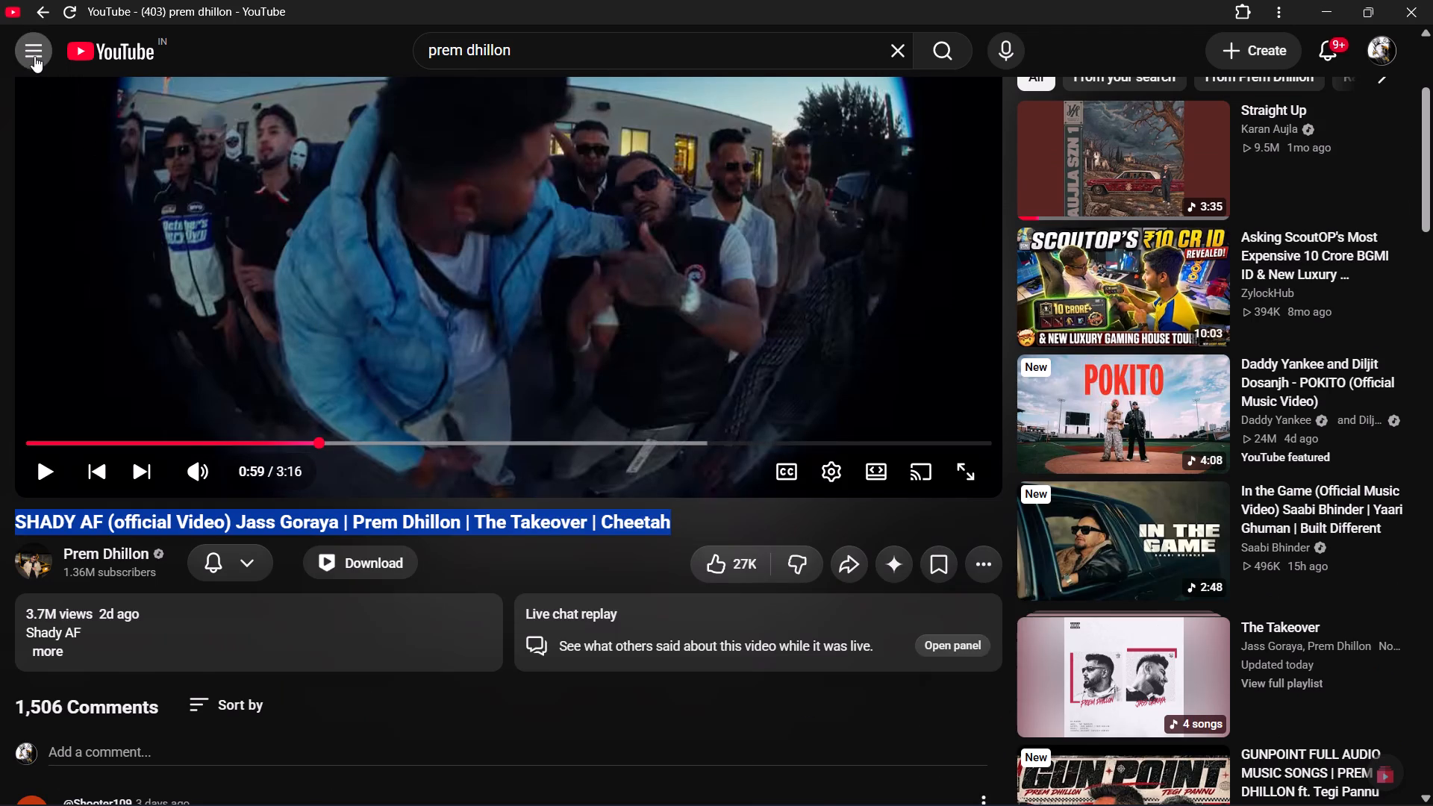
left_click(74, 96)
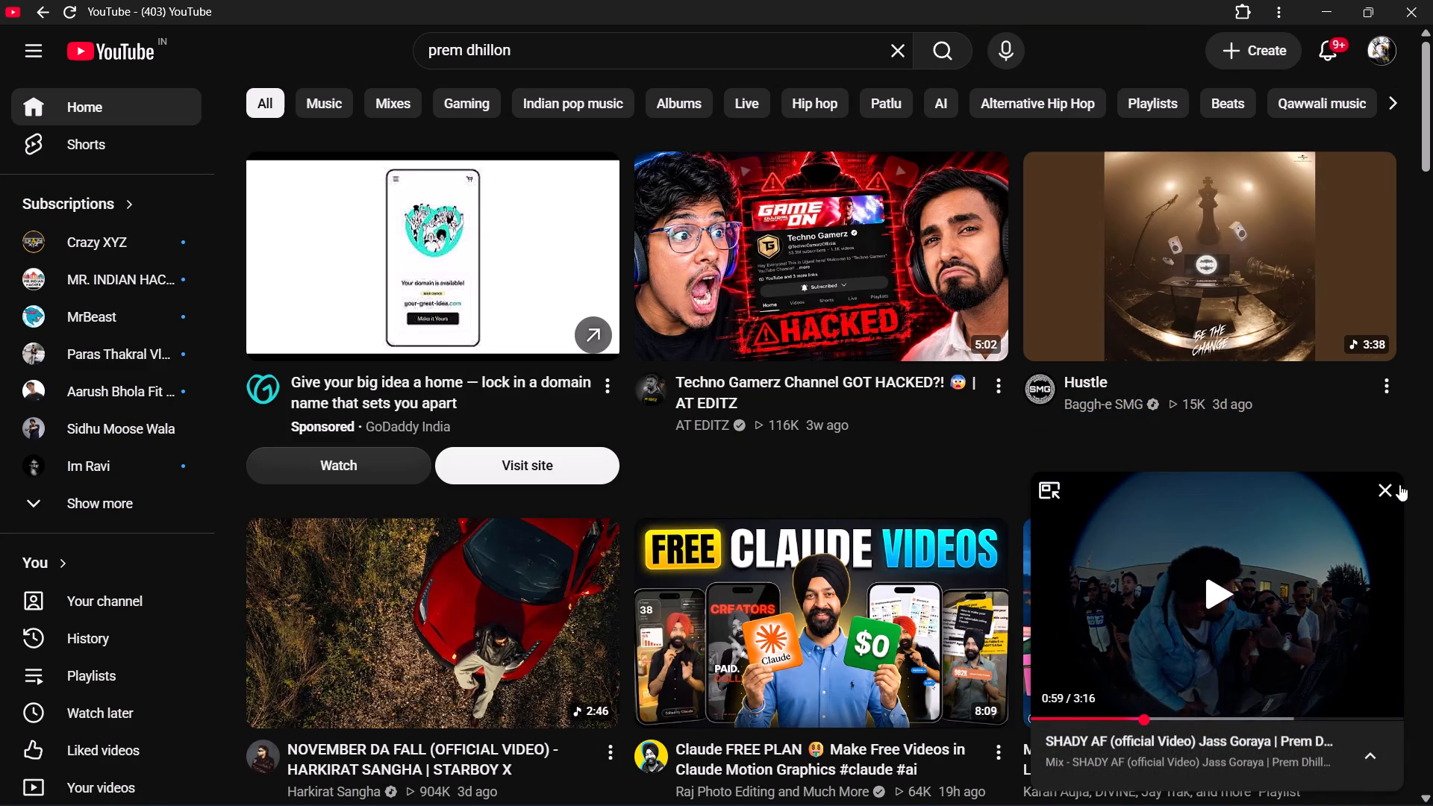
left_click(1385, 488)
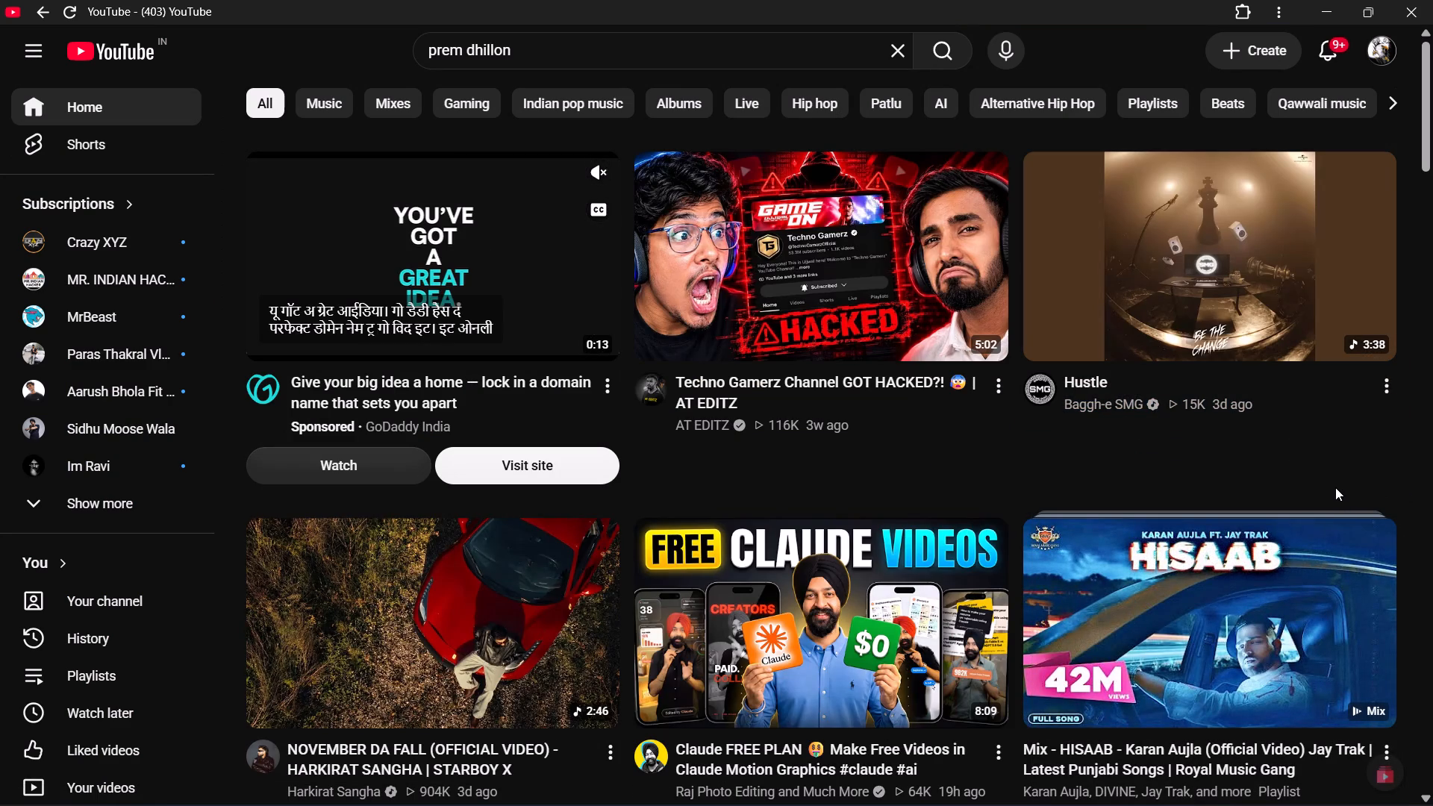
Browse the recommended videos and Shorts in the YouTube home feed.
scroll(1118, 475, "down", 1)
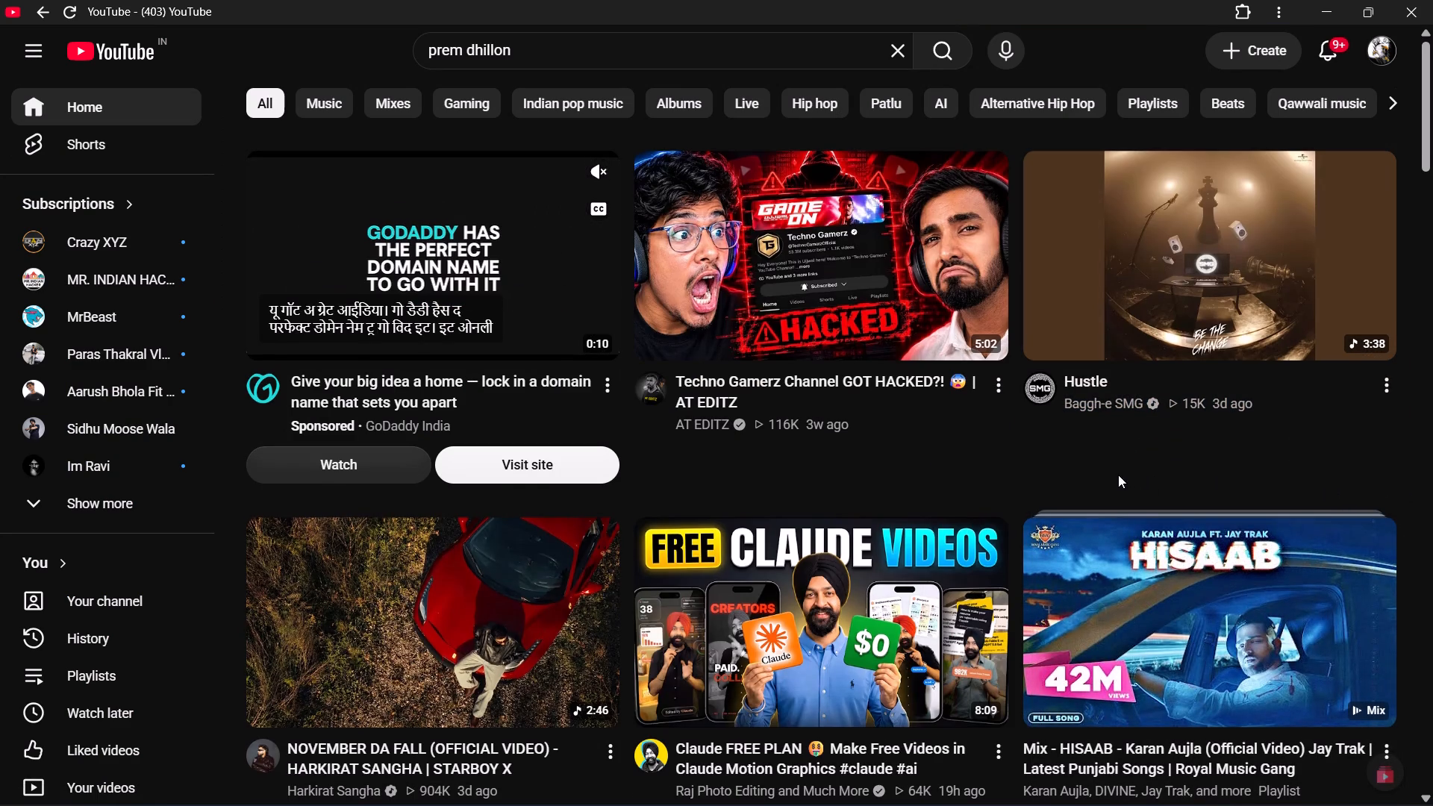
scroll(1117, 475, "down", 1)
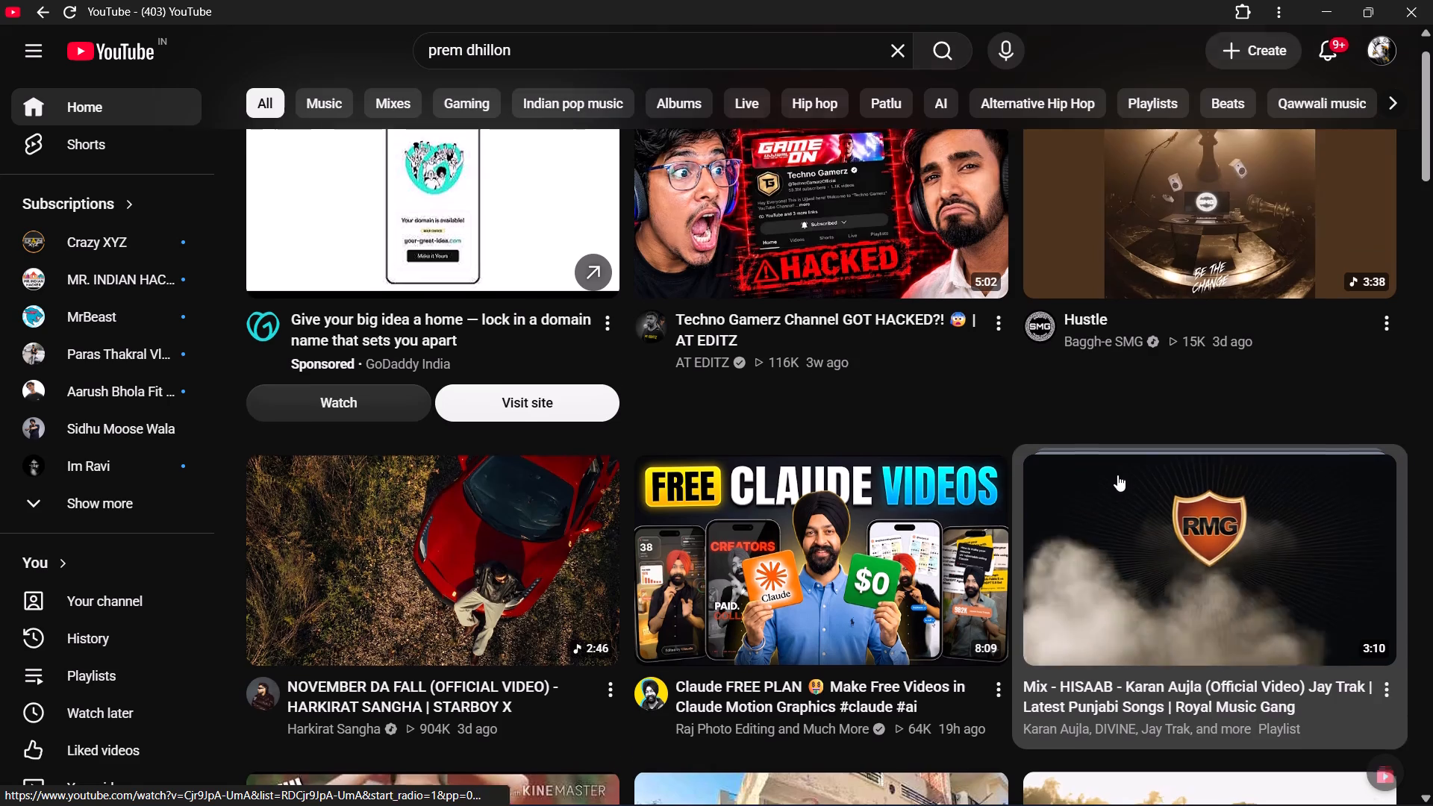
scroll(1117, 475, "down", 10)
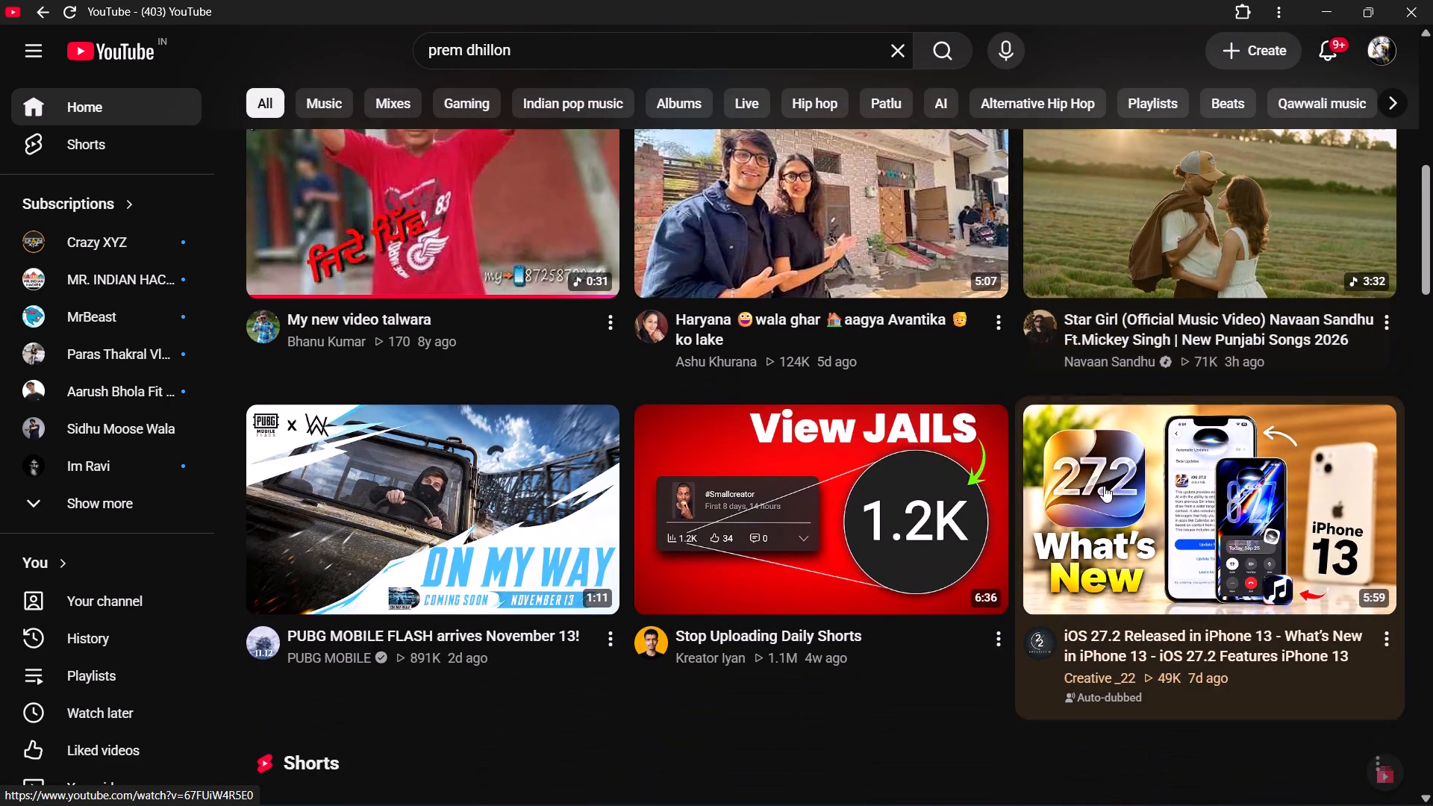
scroll(1104, 486, "down", 3)
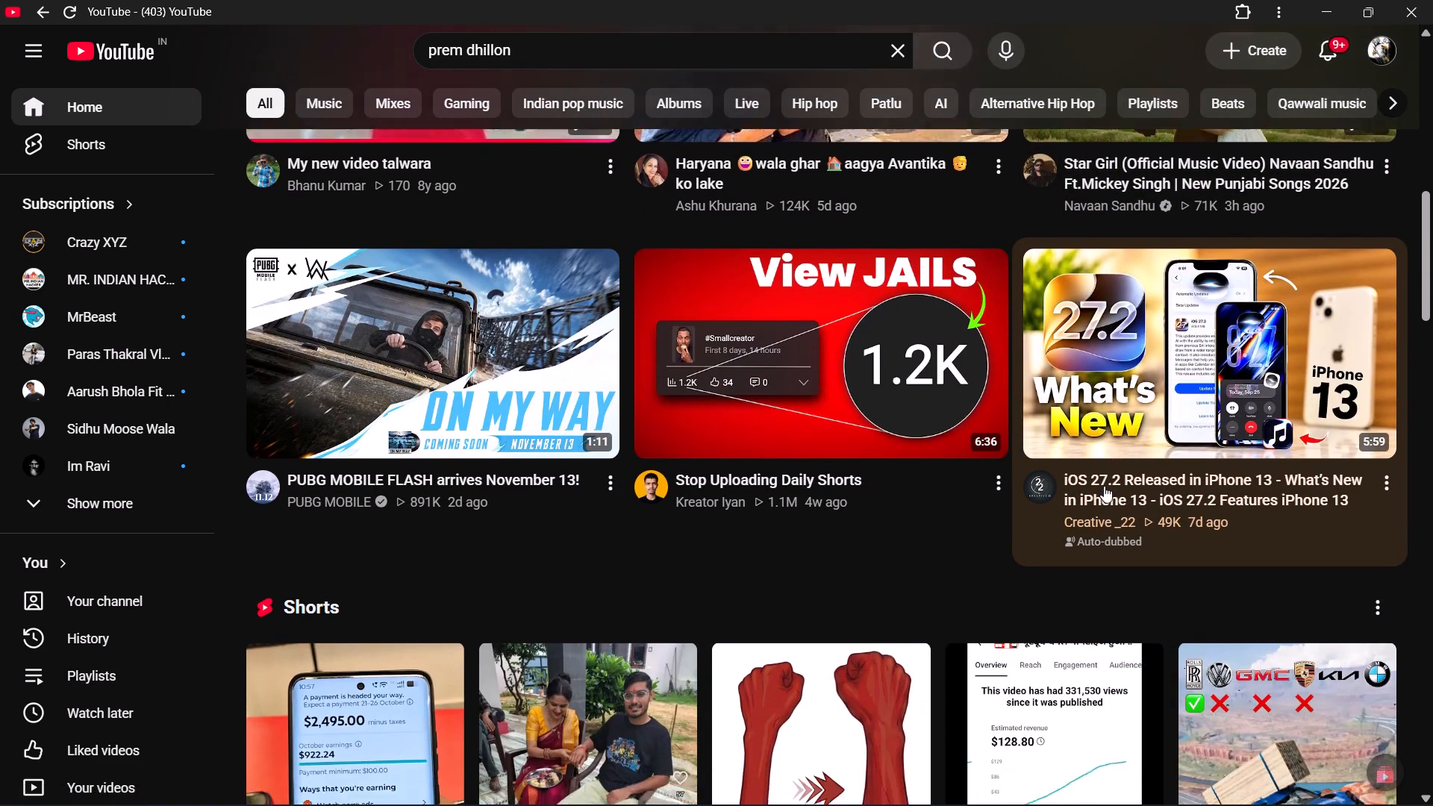
scroll(1104, 486, "down", 1)
scroll(981, 505, "down", 5)
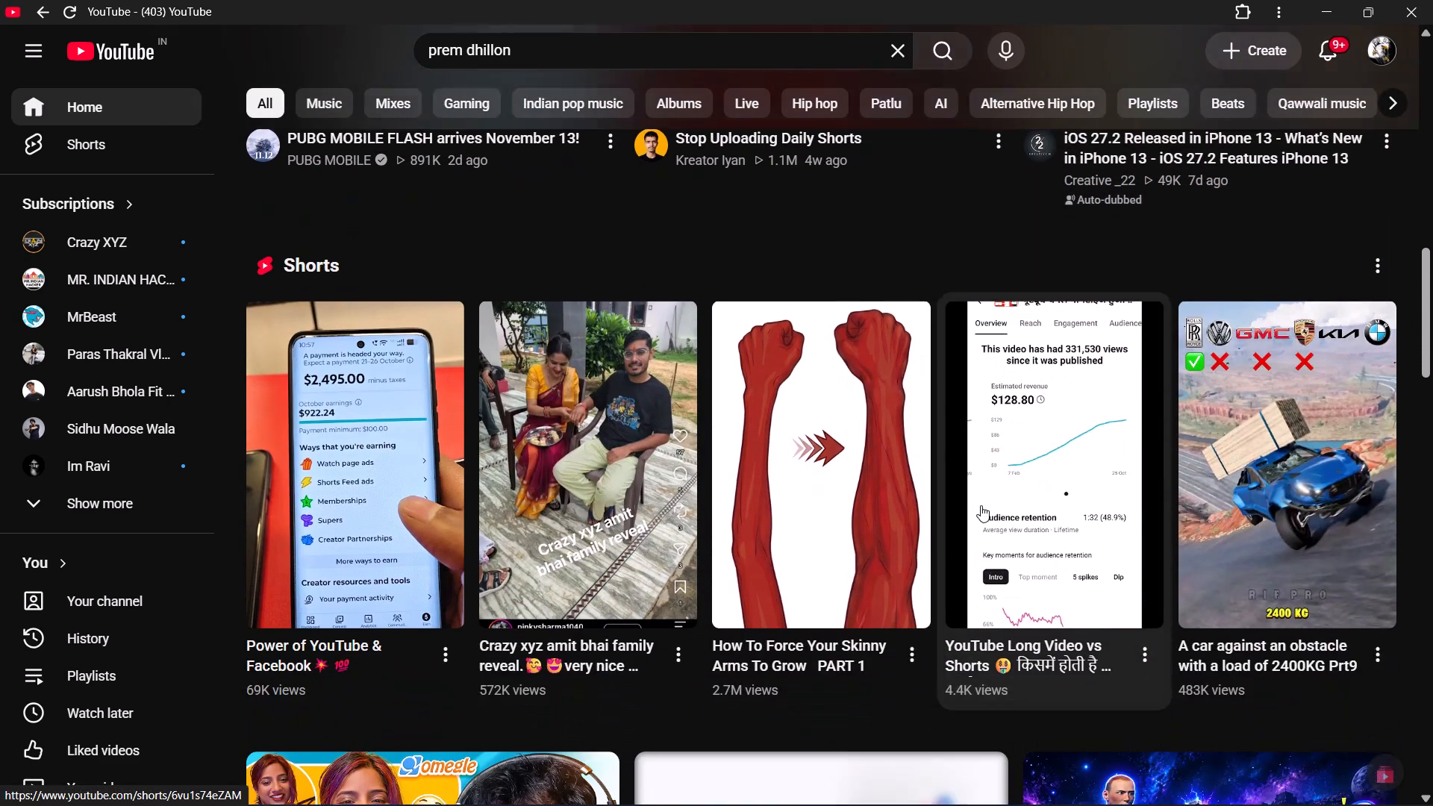
scroll(981, 505, "down", 8)
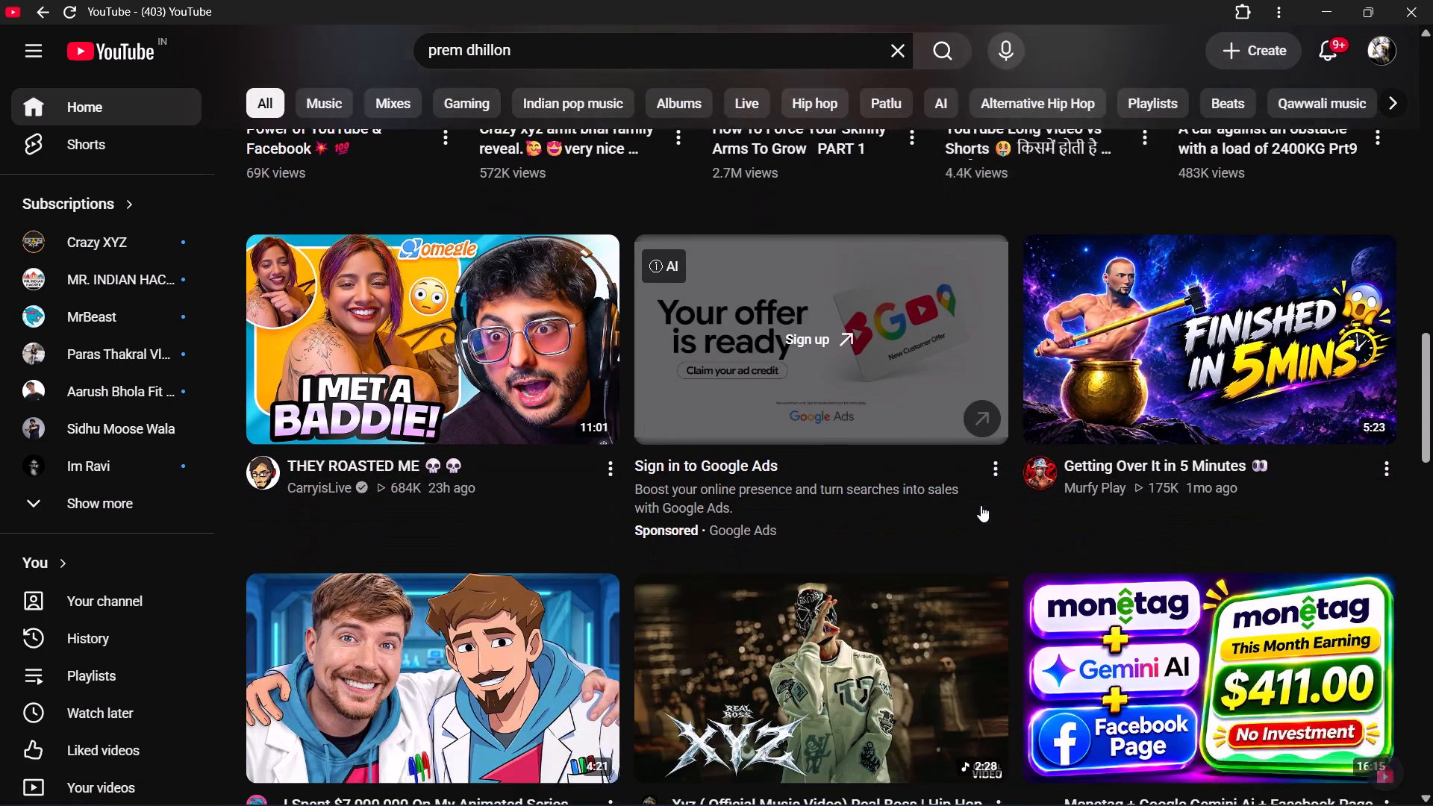
scroll(981, 505, "down", 4)
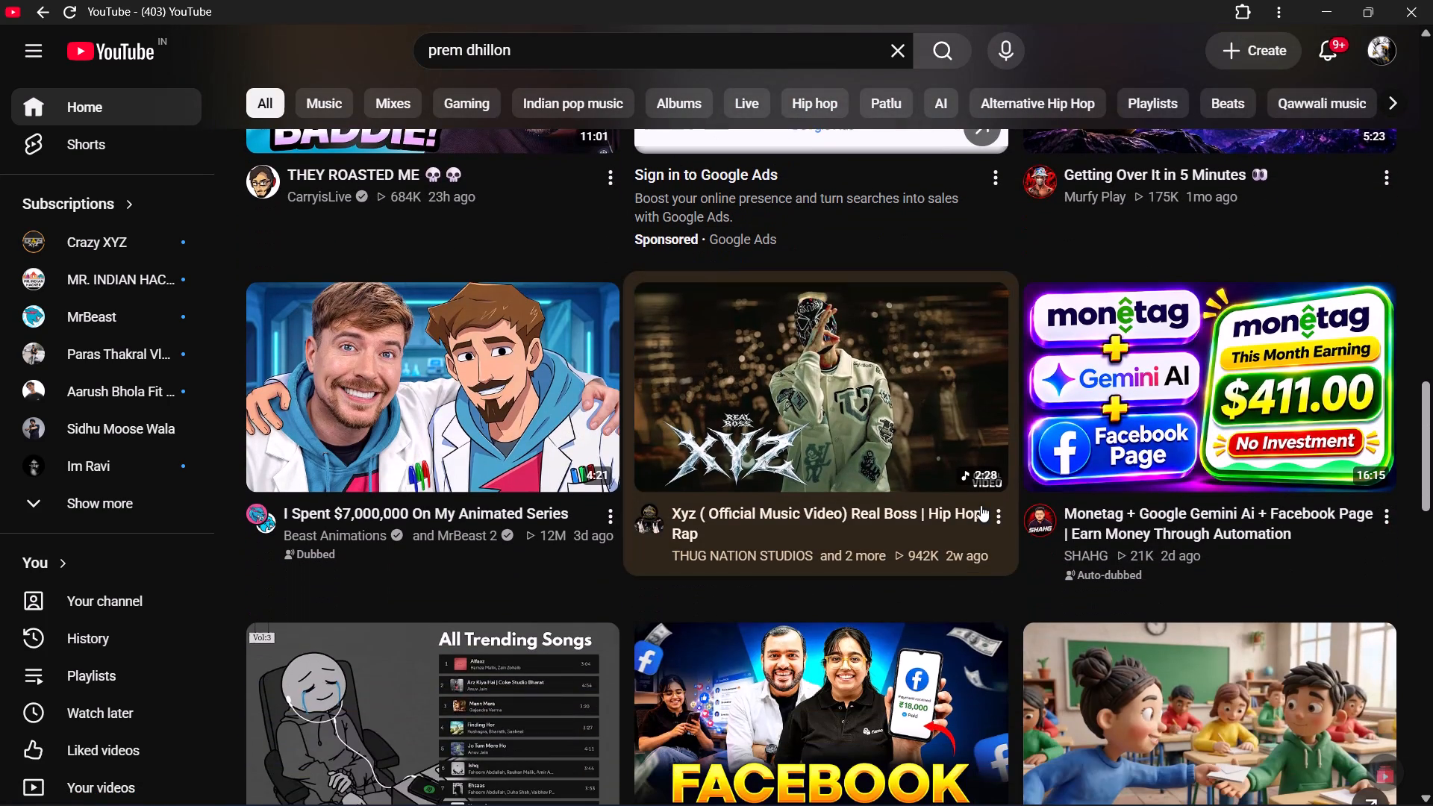
scroll(981, 505, "down", 5)
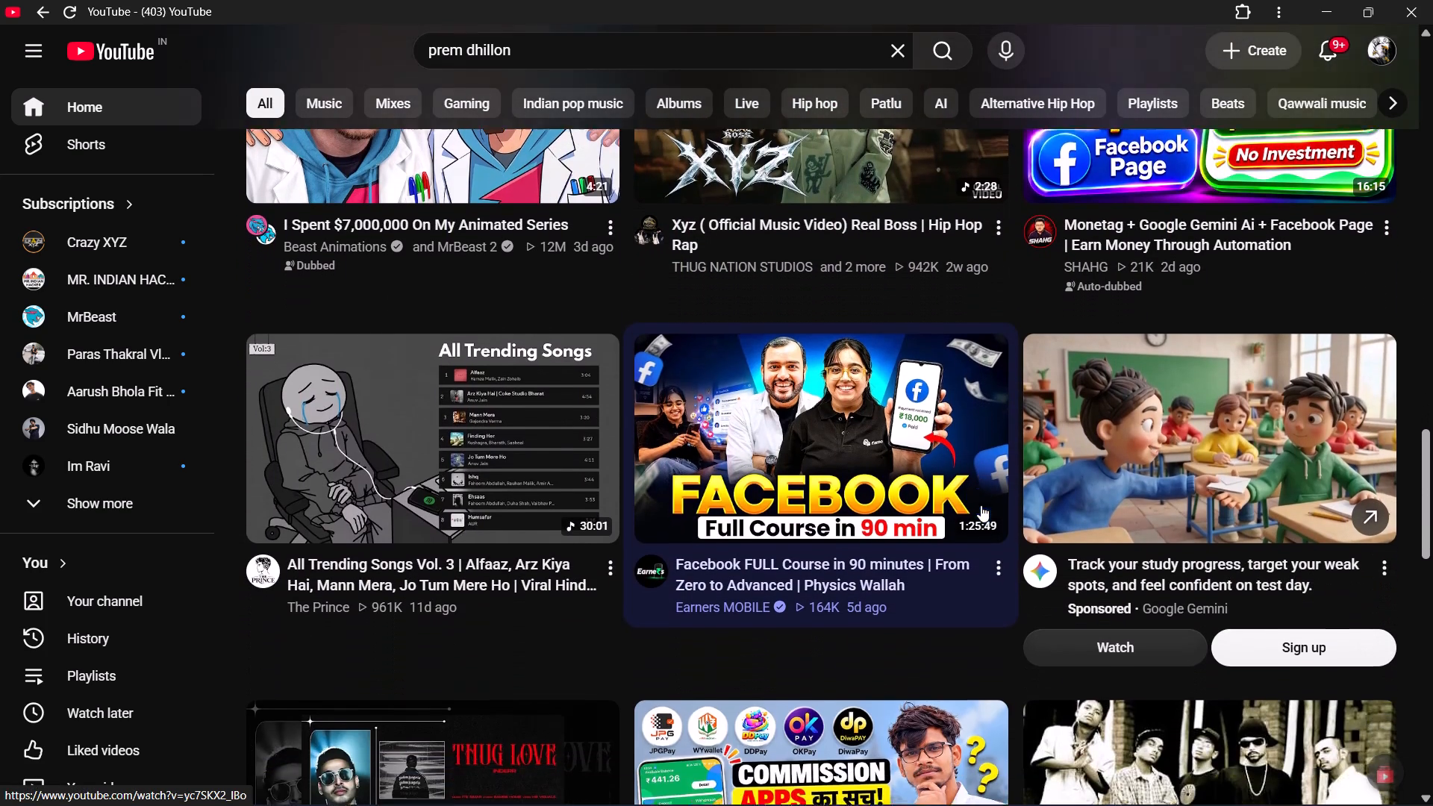
scroll(981, 505, "down", 1)
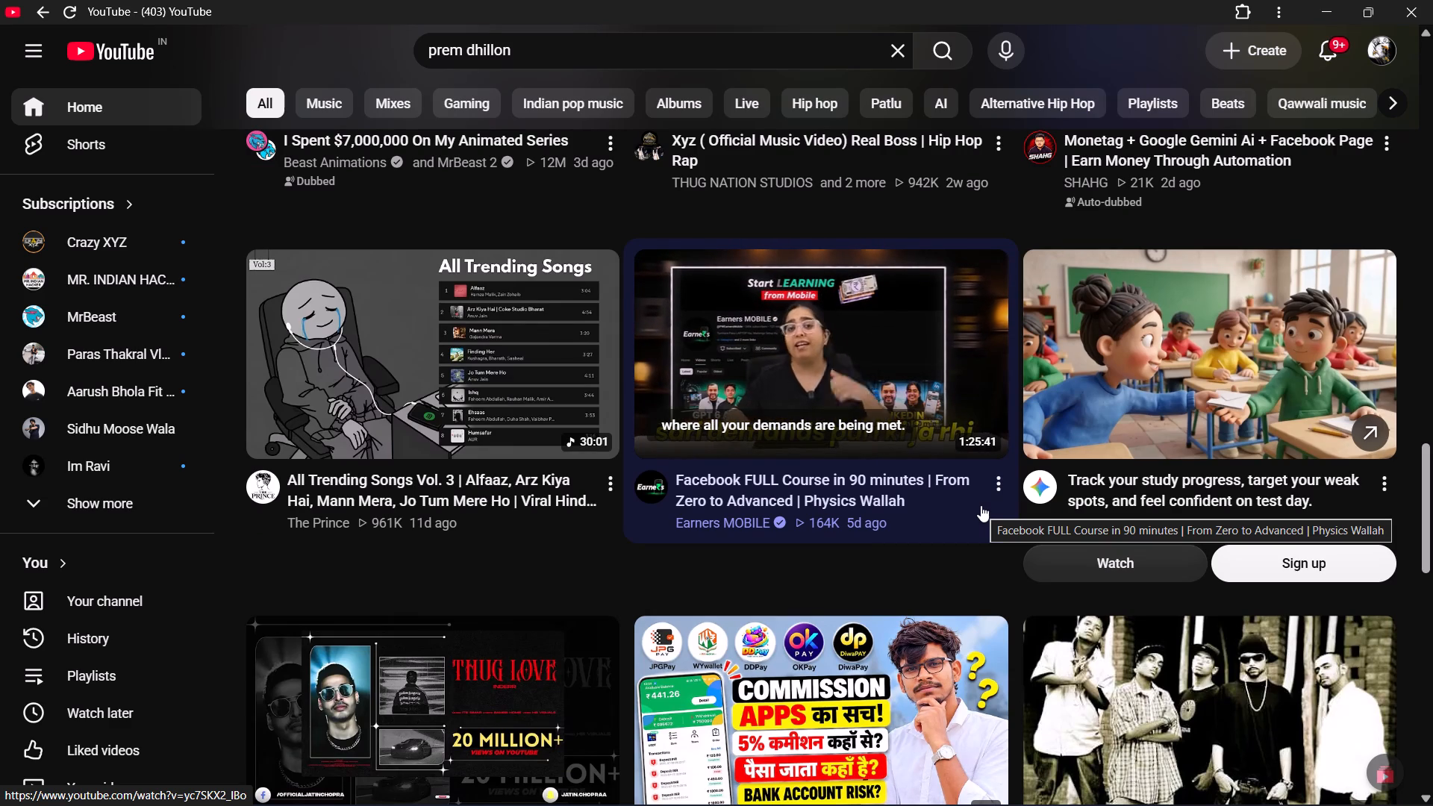
scroll(981, 505, "down", 1)
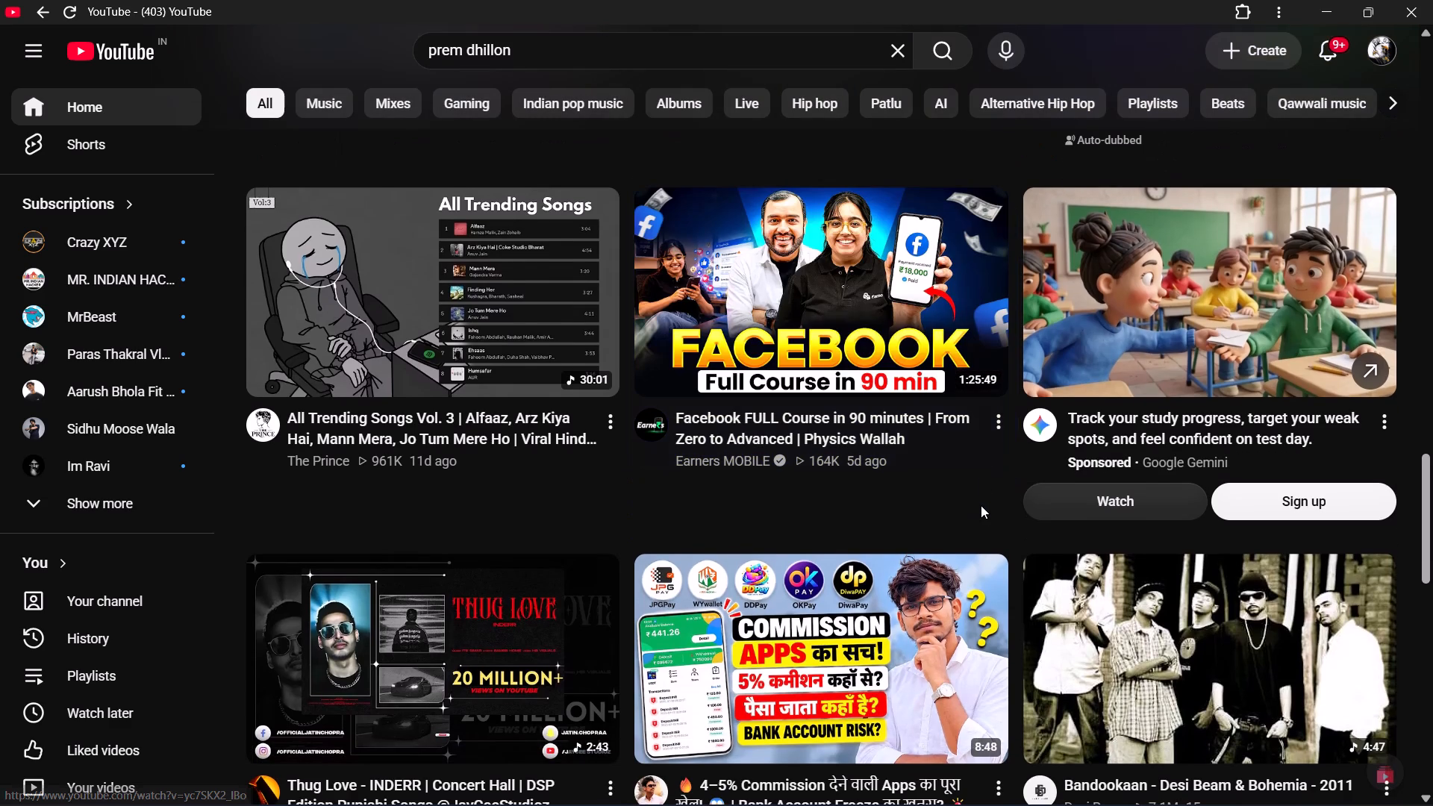
scroll(981, 505, "down", 1)
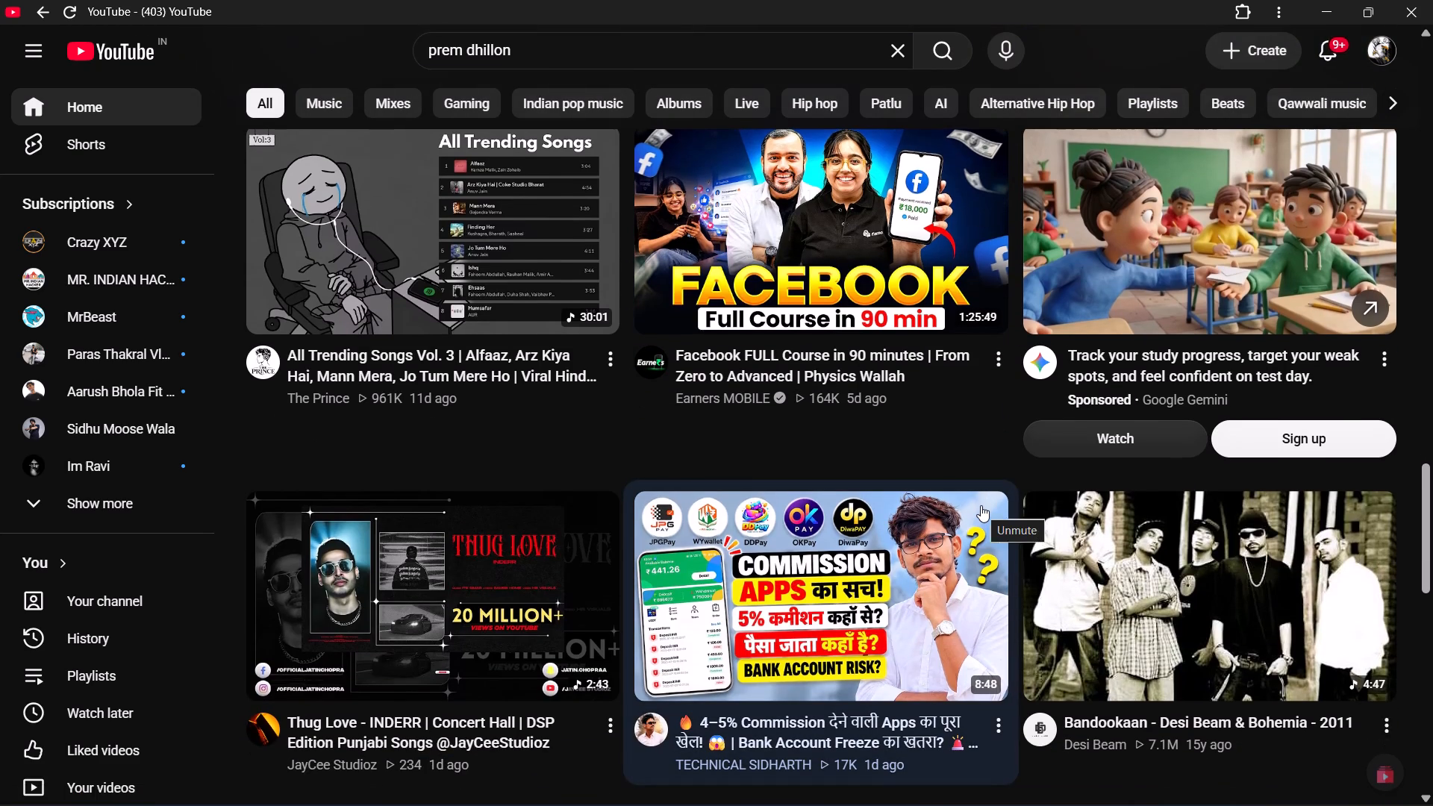
scroll(981, 505, "down", 4)
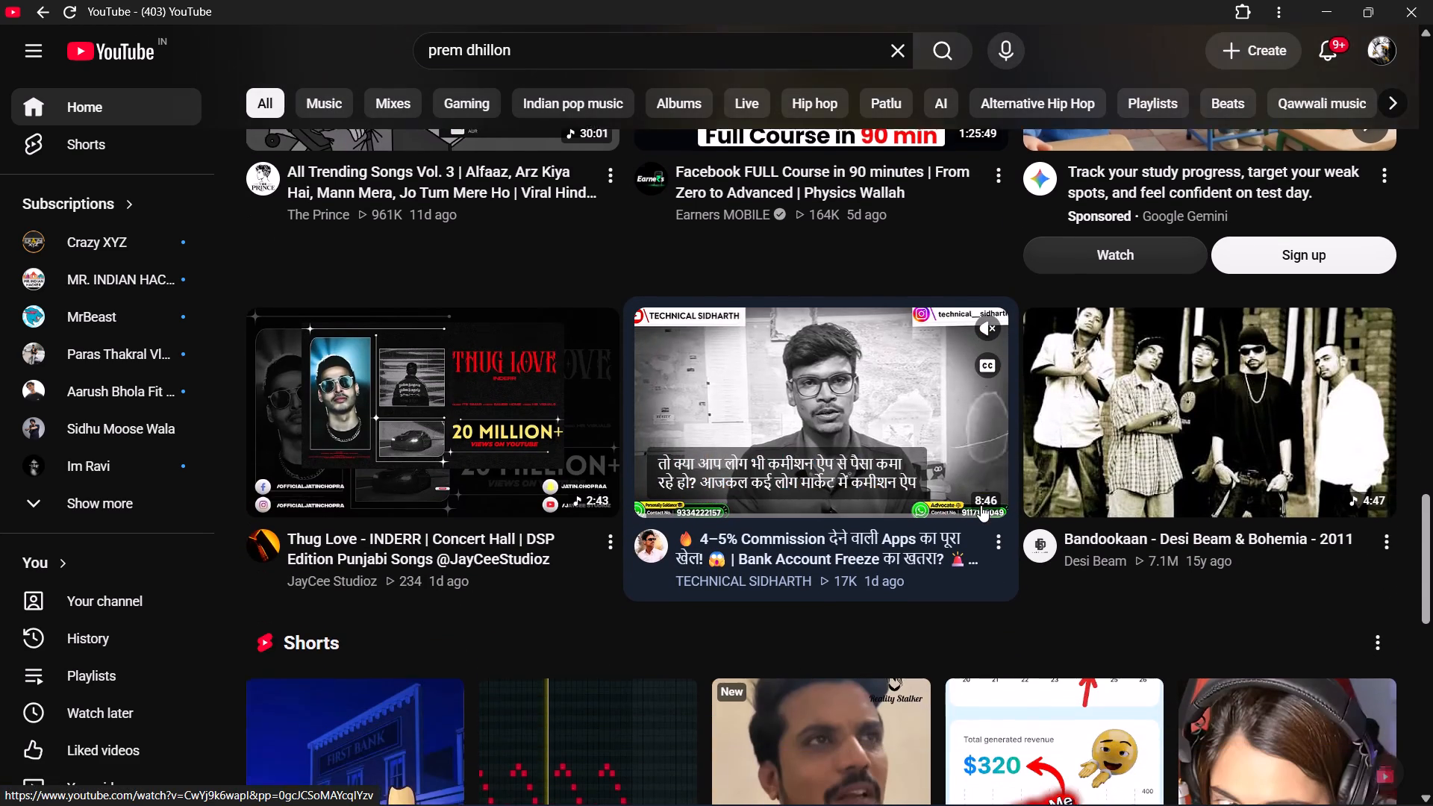
scroll(981, 505, "down", 1)
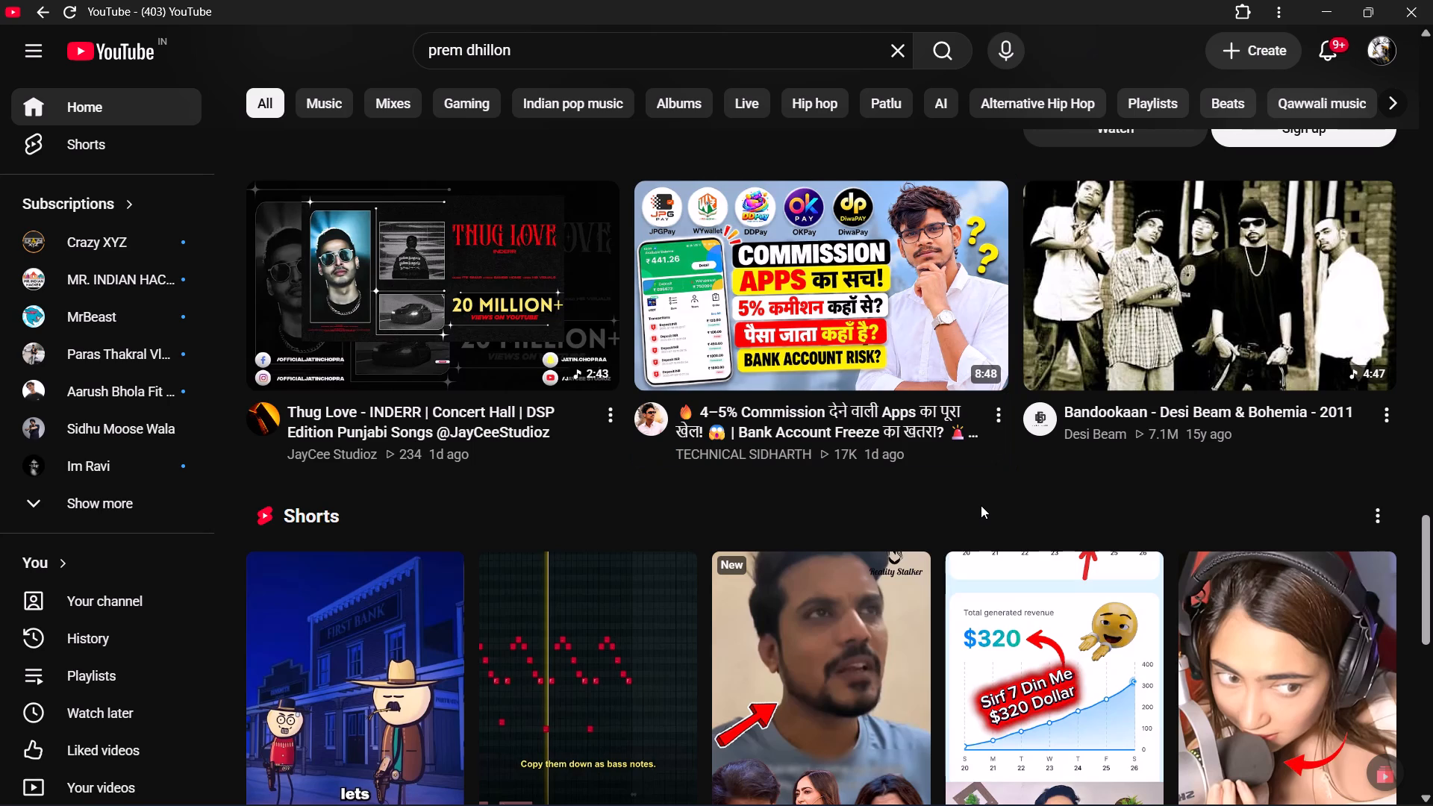
scroll(981, 505, "down", 3)
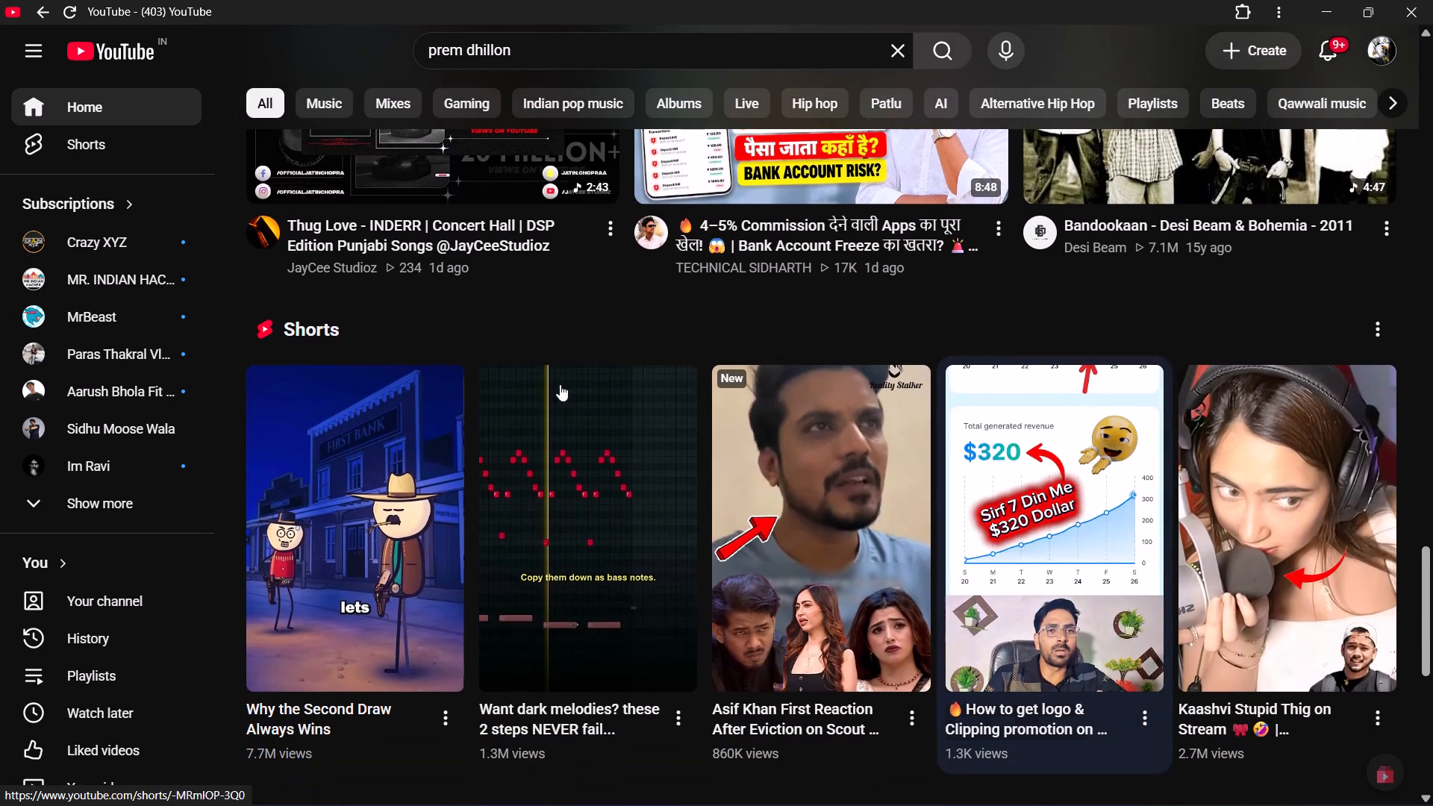
Open the JayCee Studioz channel from its Thug Love video and look through its latest uploaded videos.
left_click(321, 272)
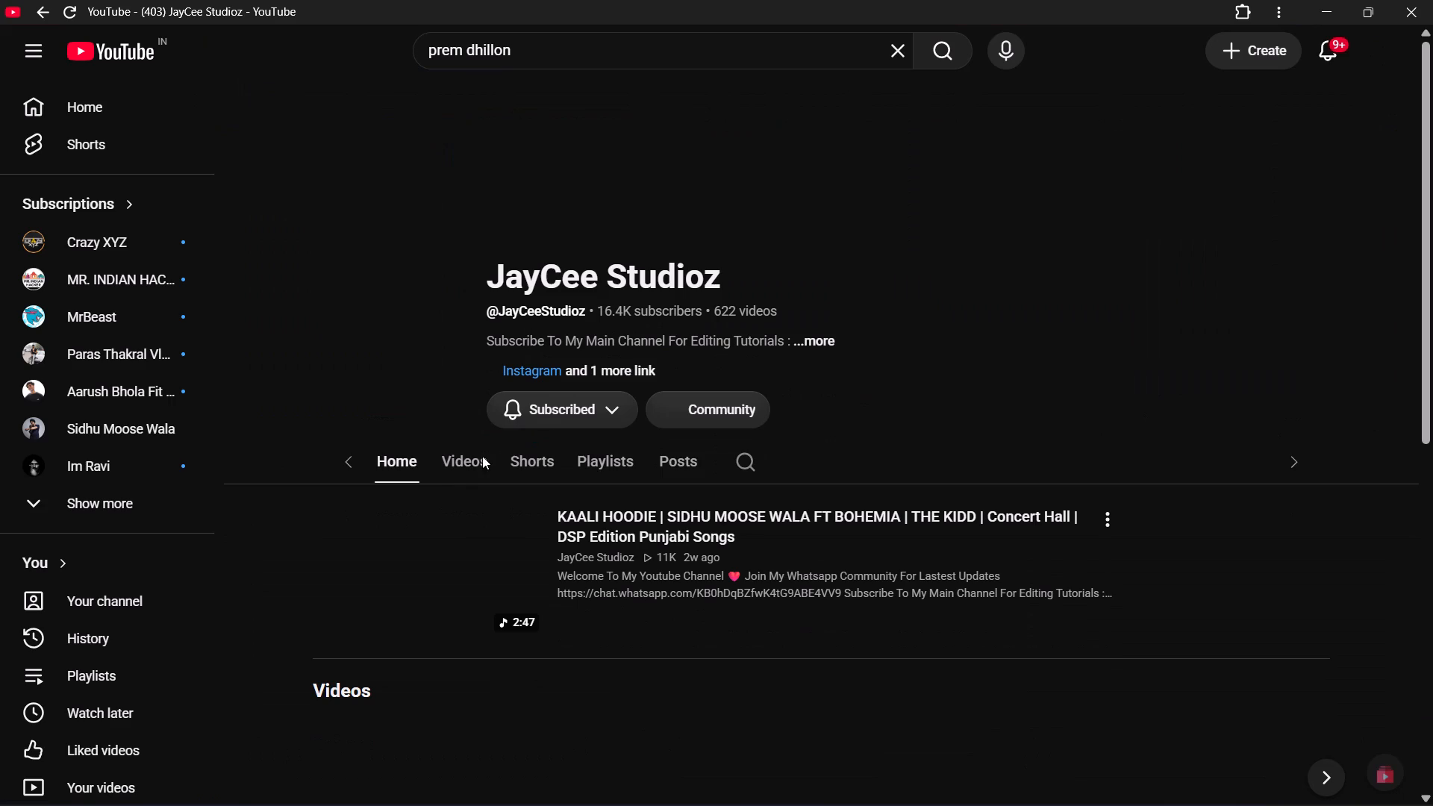
left_click(426, 472)
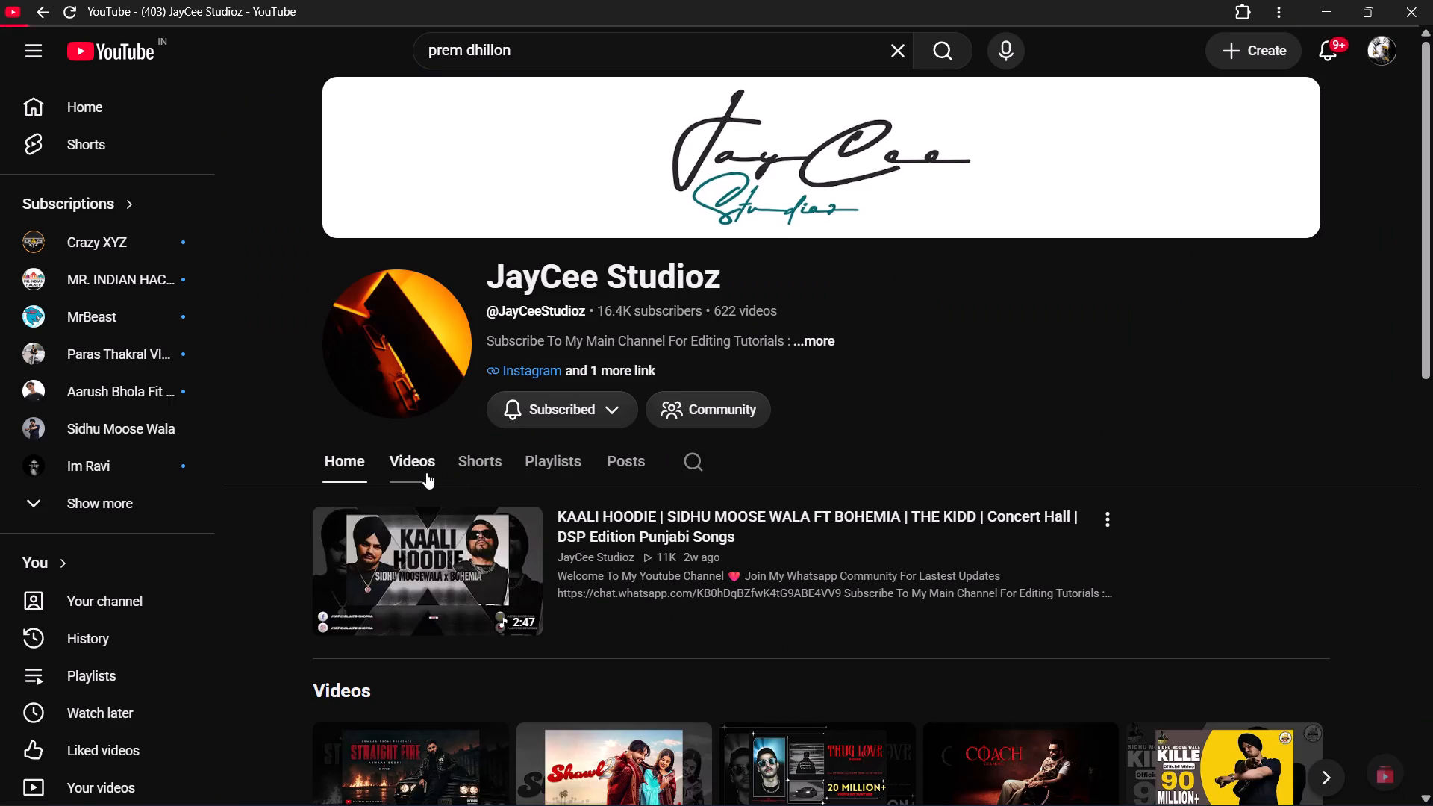
scroll(654, 502, "down", 2)
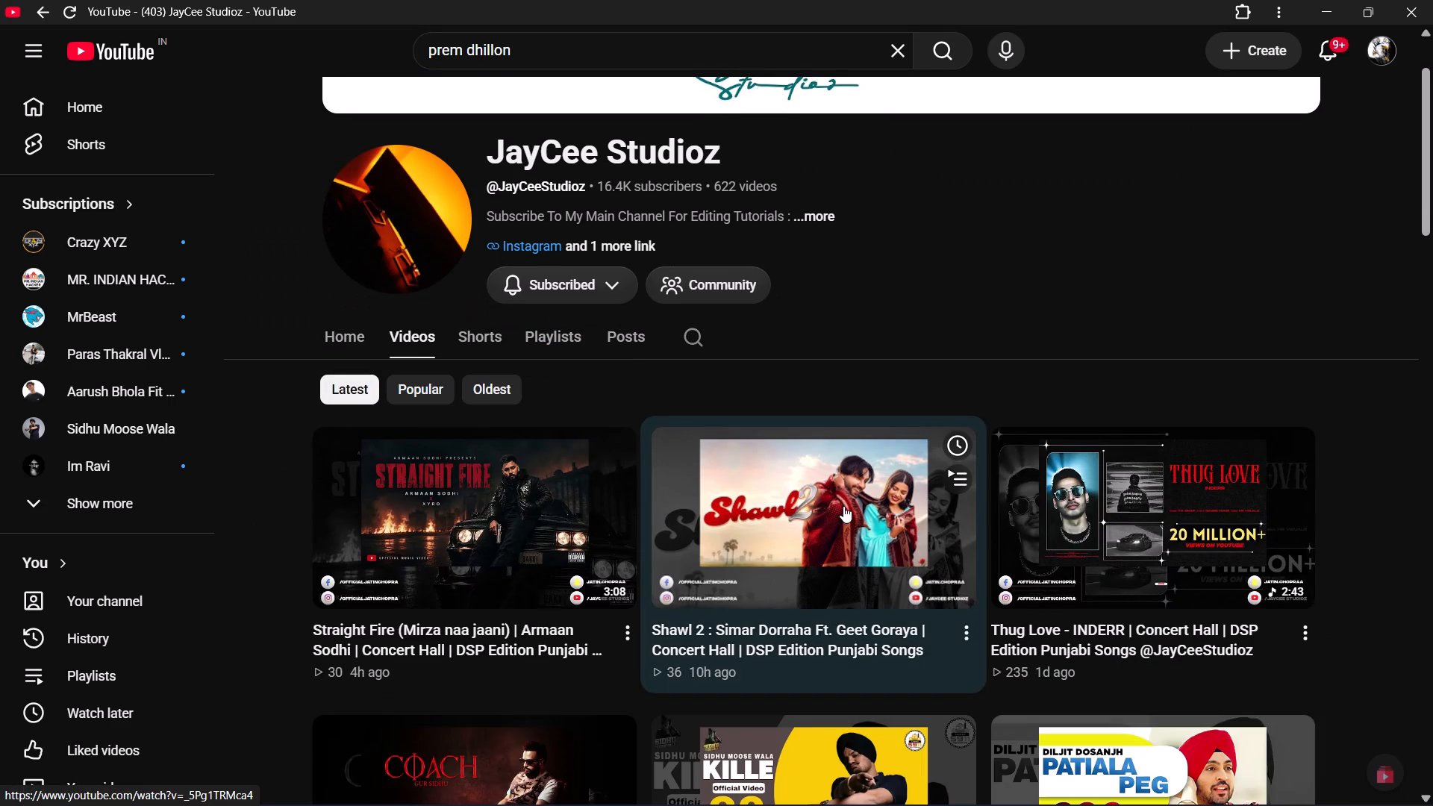
scroll(843, 506, "down", 1)
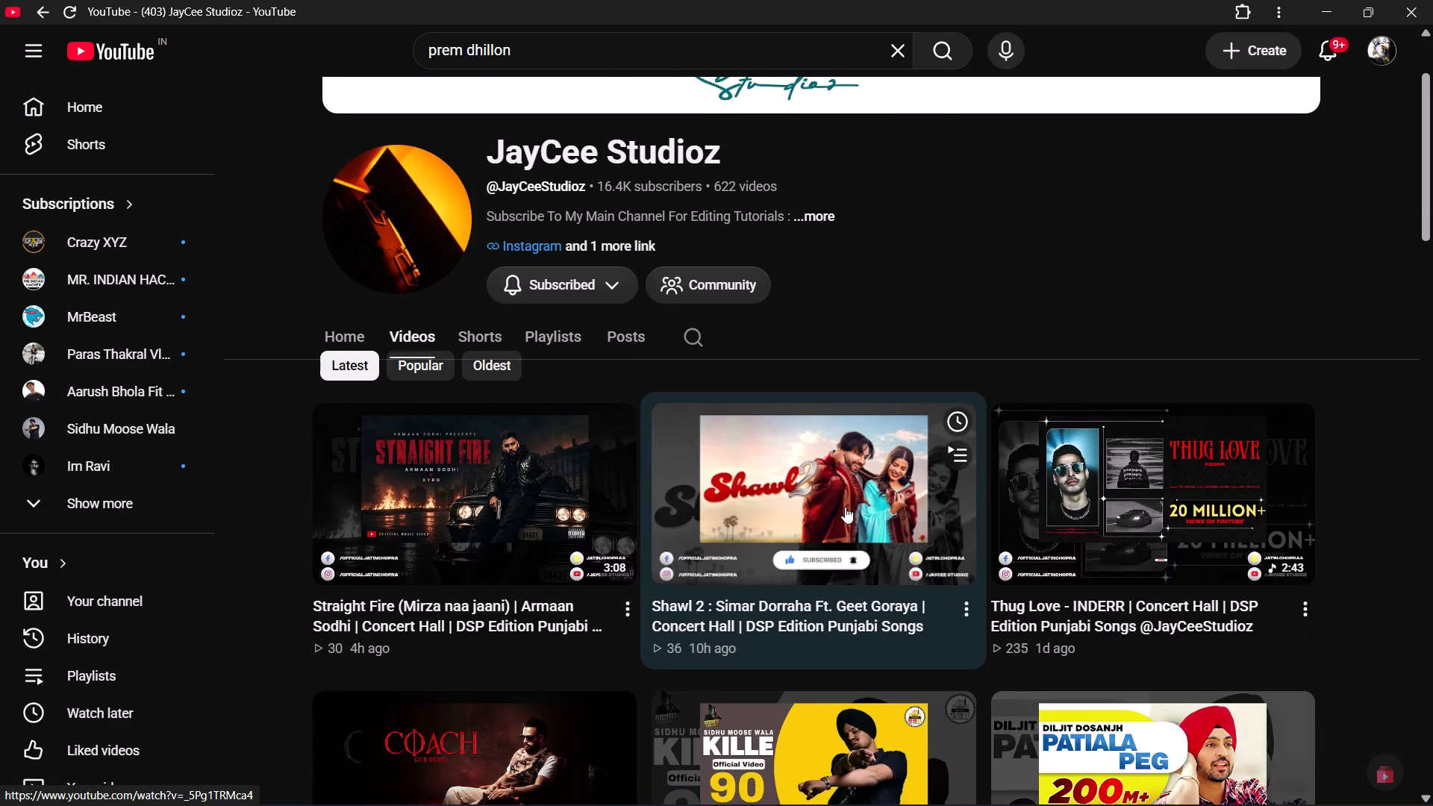
scroll(845, 507, "down", 2)
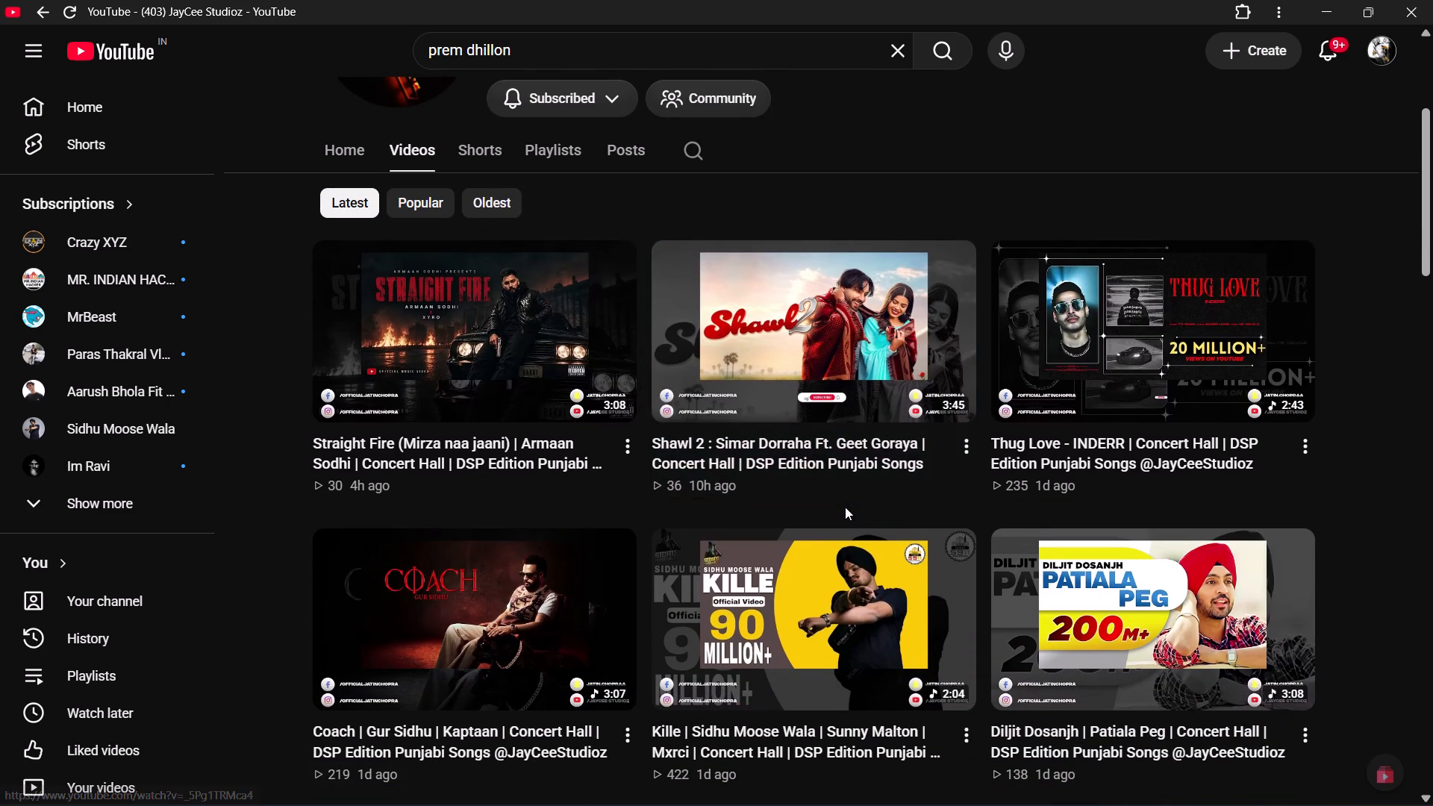
scroll(845, 507, "down", 1)
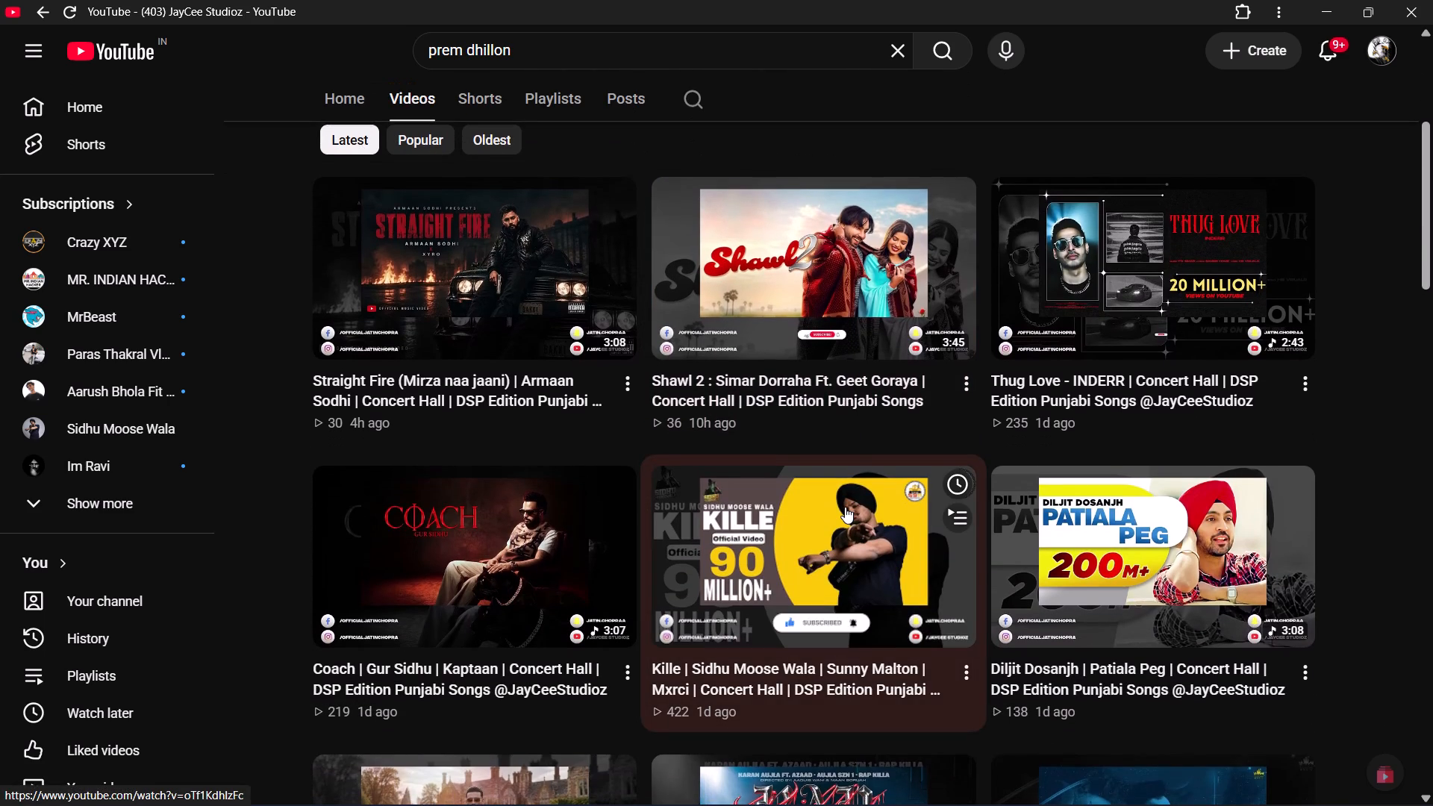
scroll(845, 507, "down", 4)
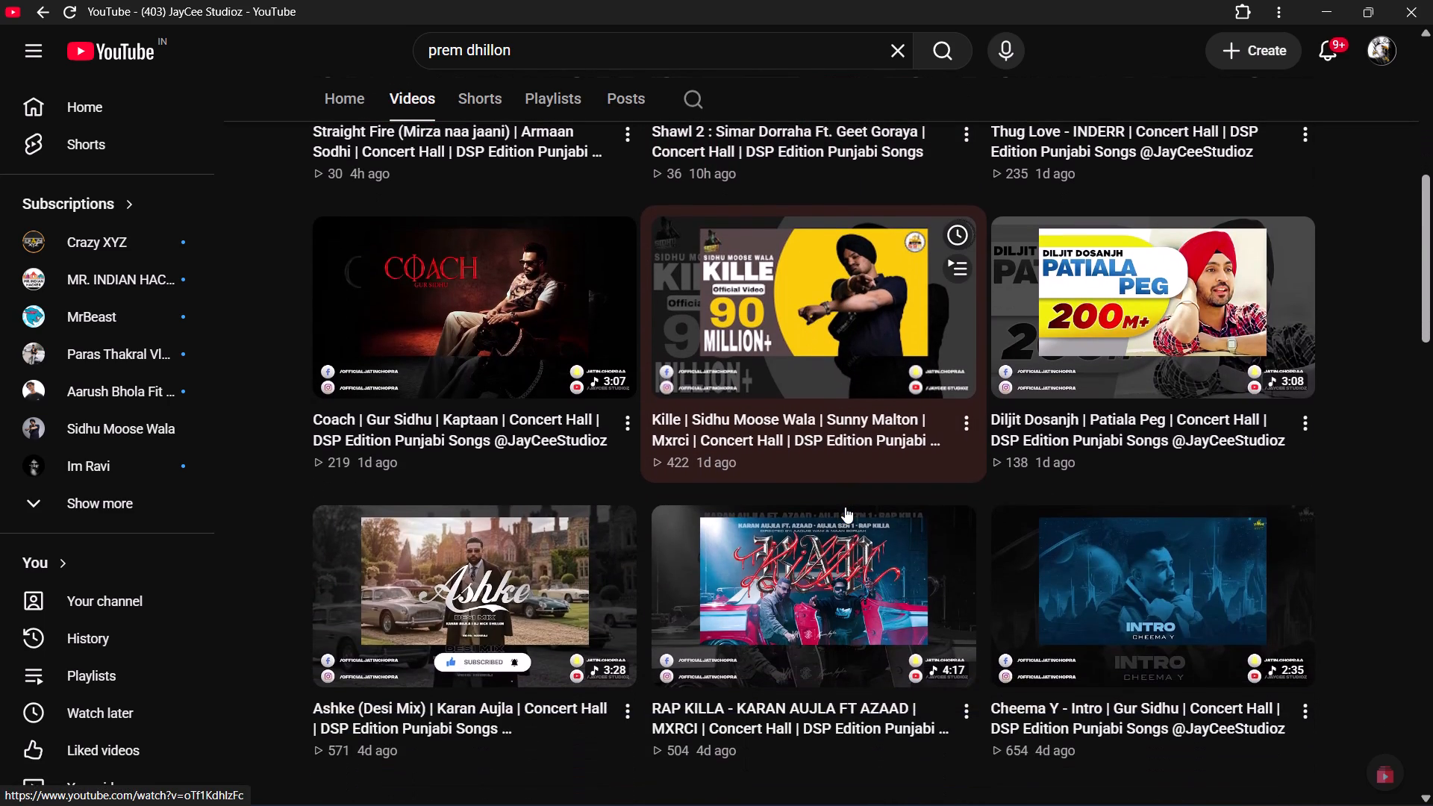
scroll(845, 507, "down", 2)
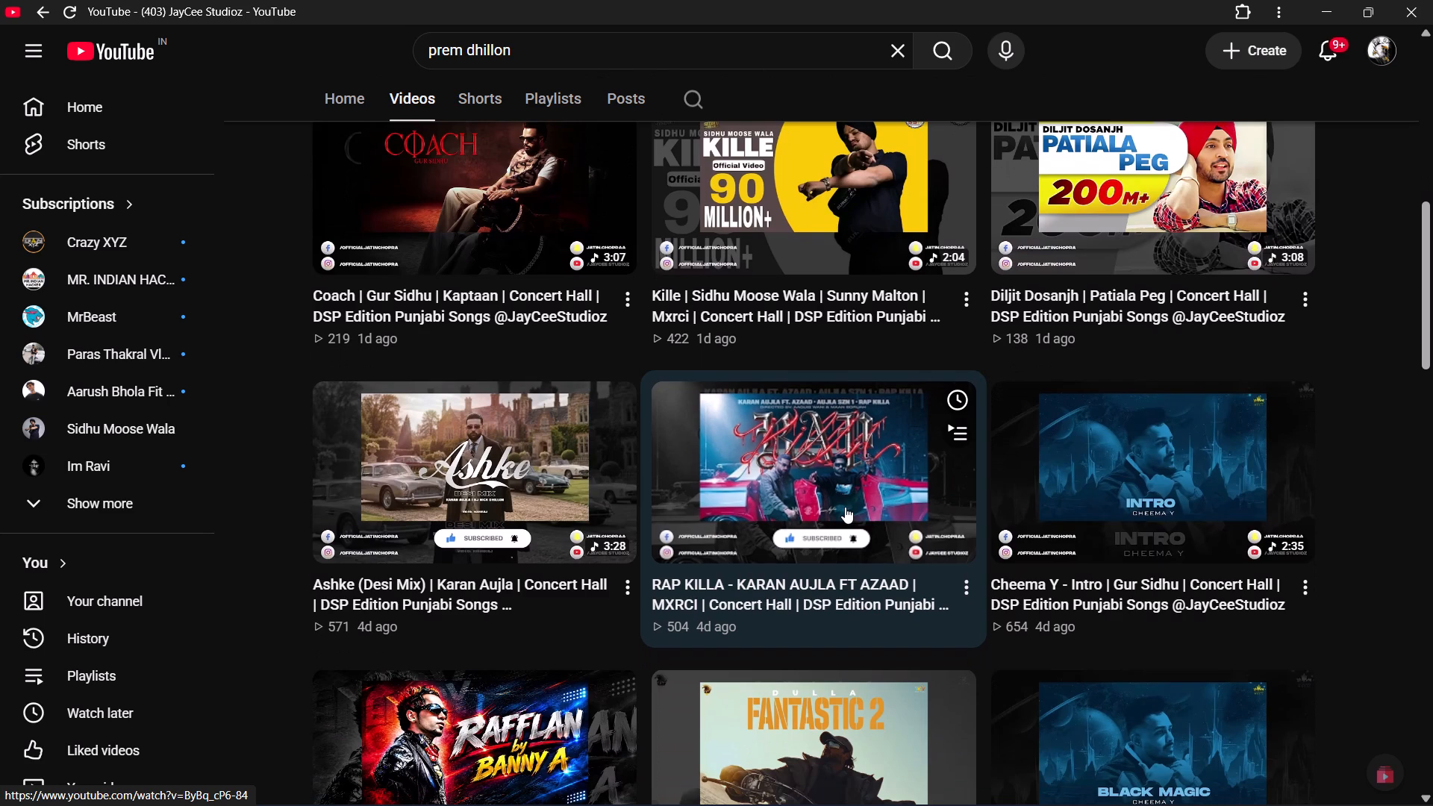
scroll(845, 507, "down", 2)
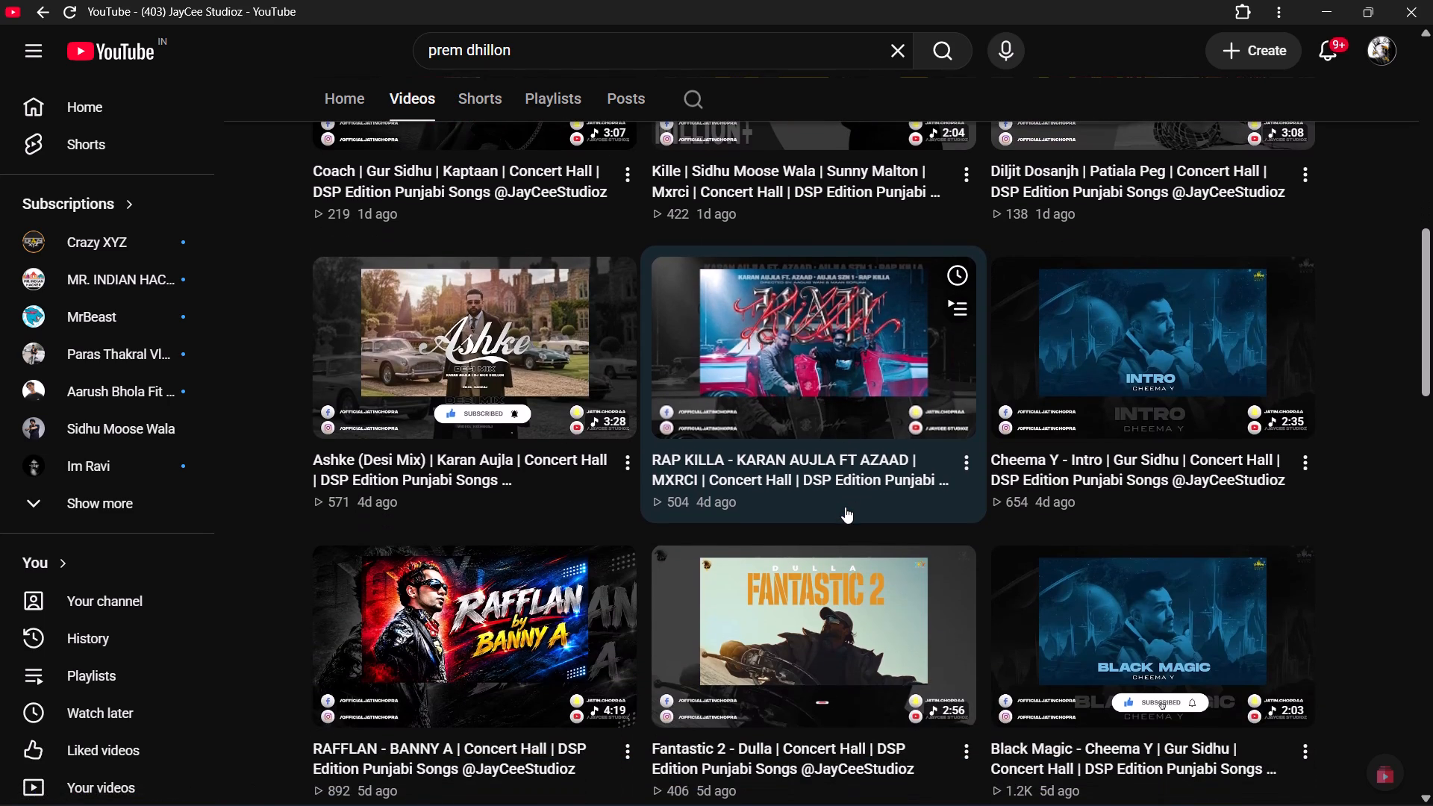
scroll(845, 507, "down", 2)
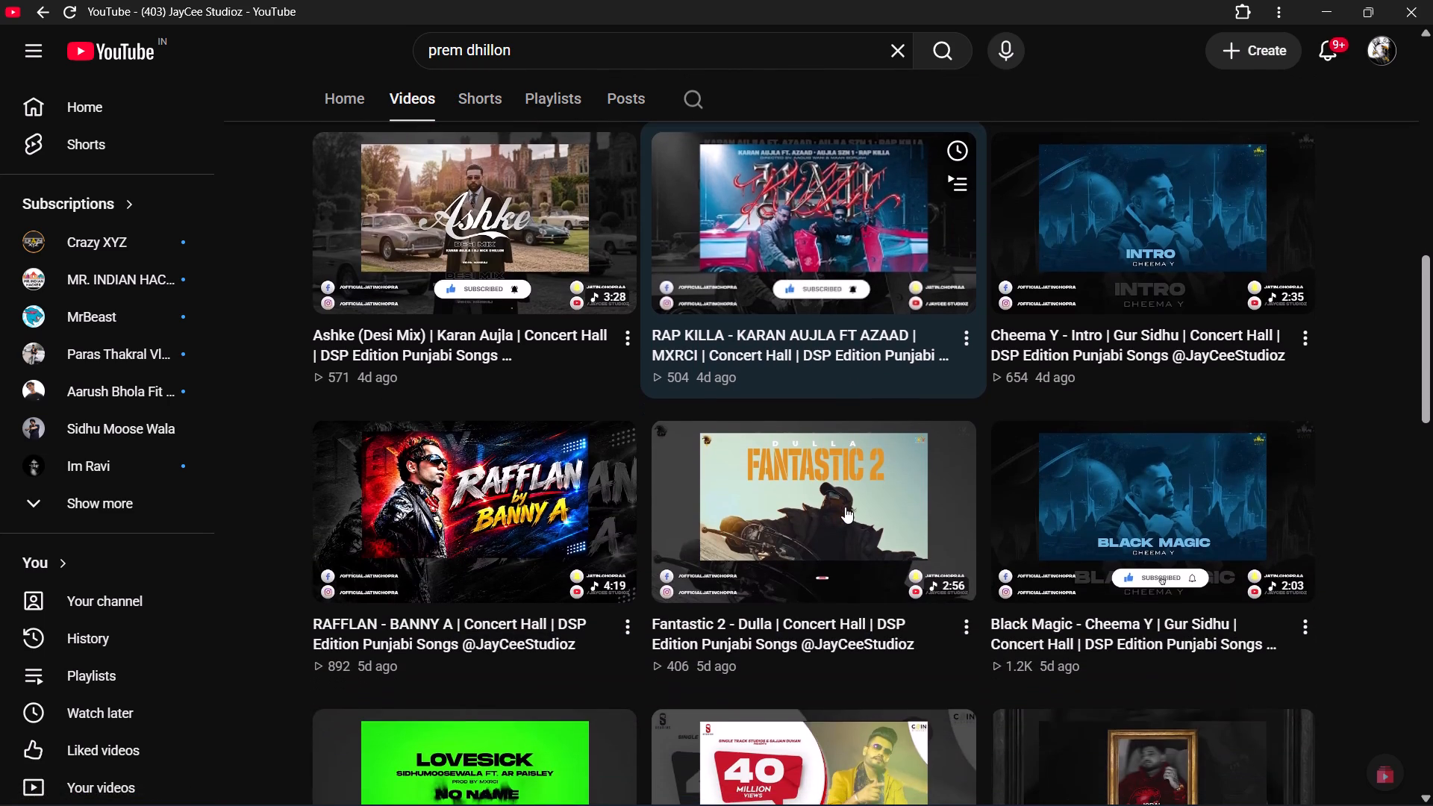
scroll(845, 507, "down", 4)
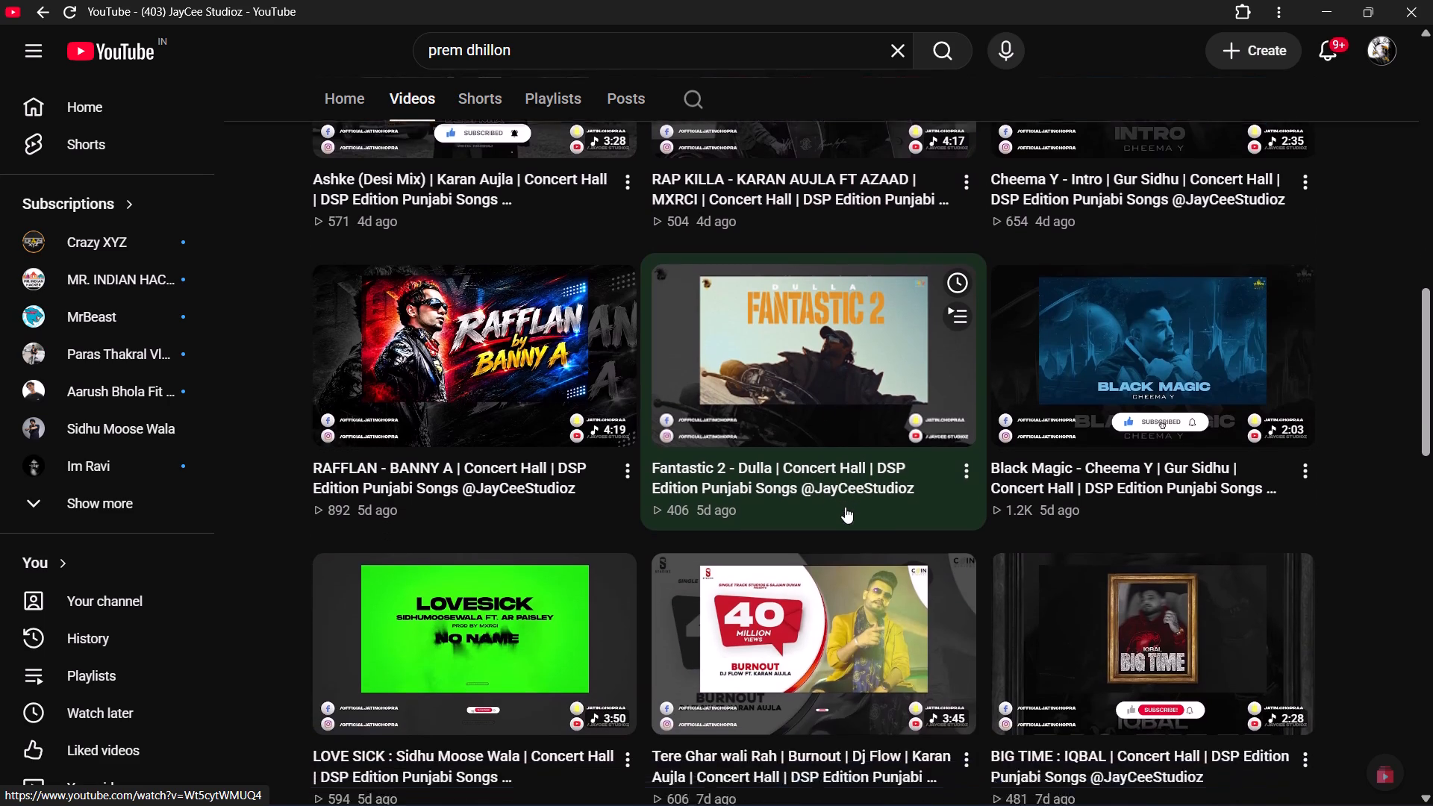
scroll(845, 510, "down", 4)
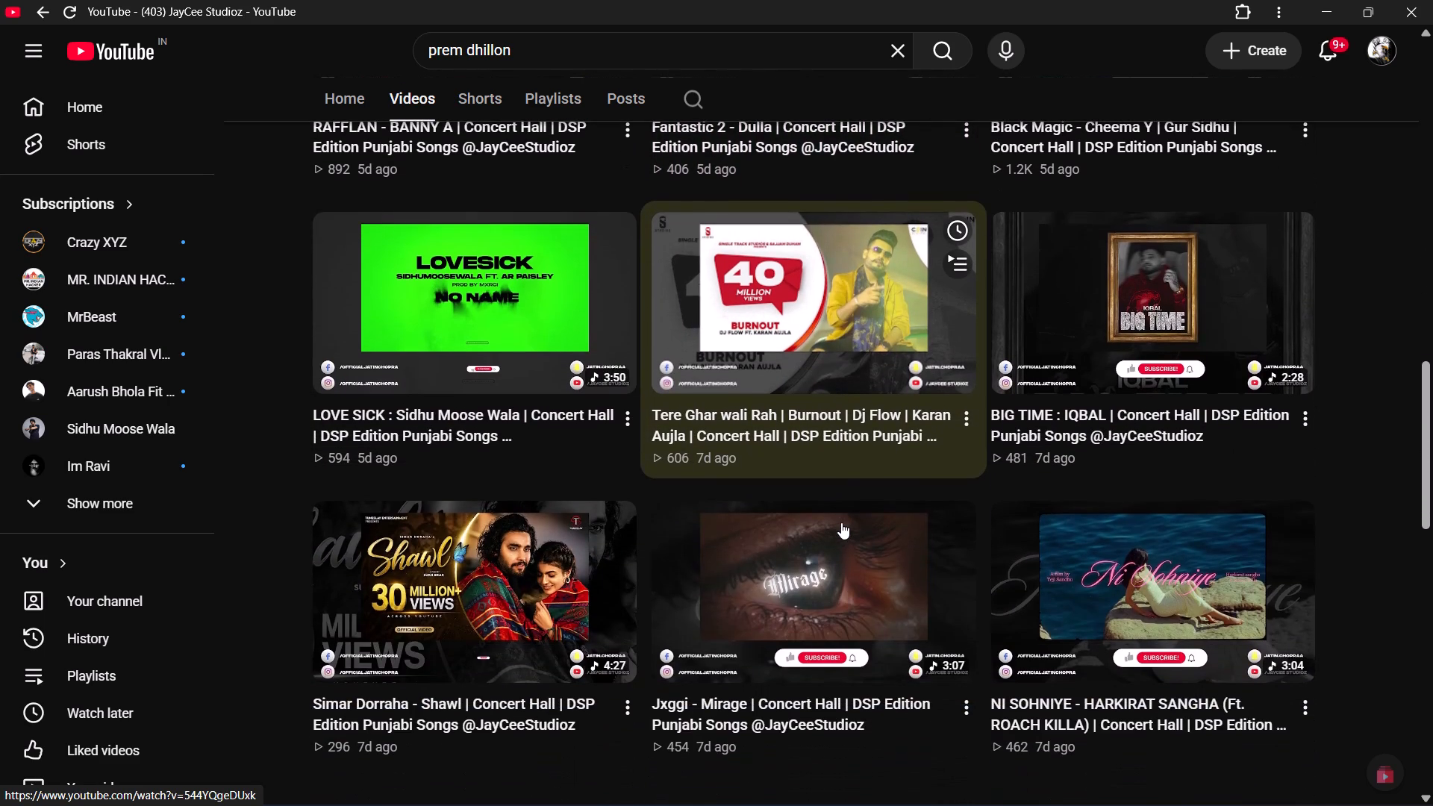
scroll(840, 523, "down", 5)
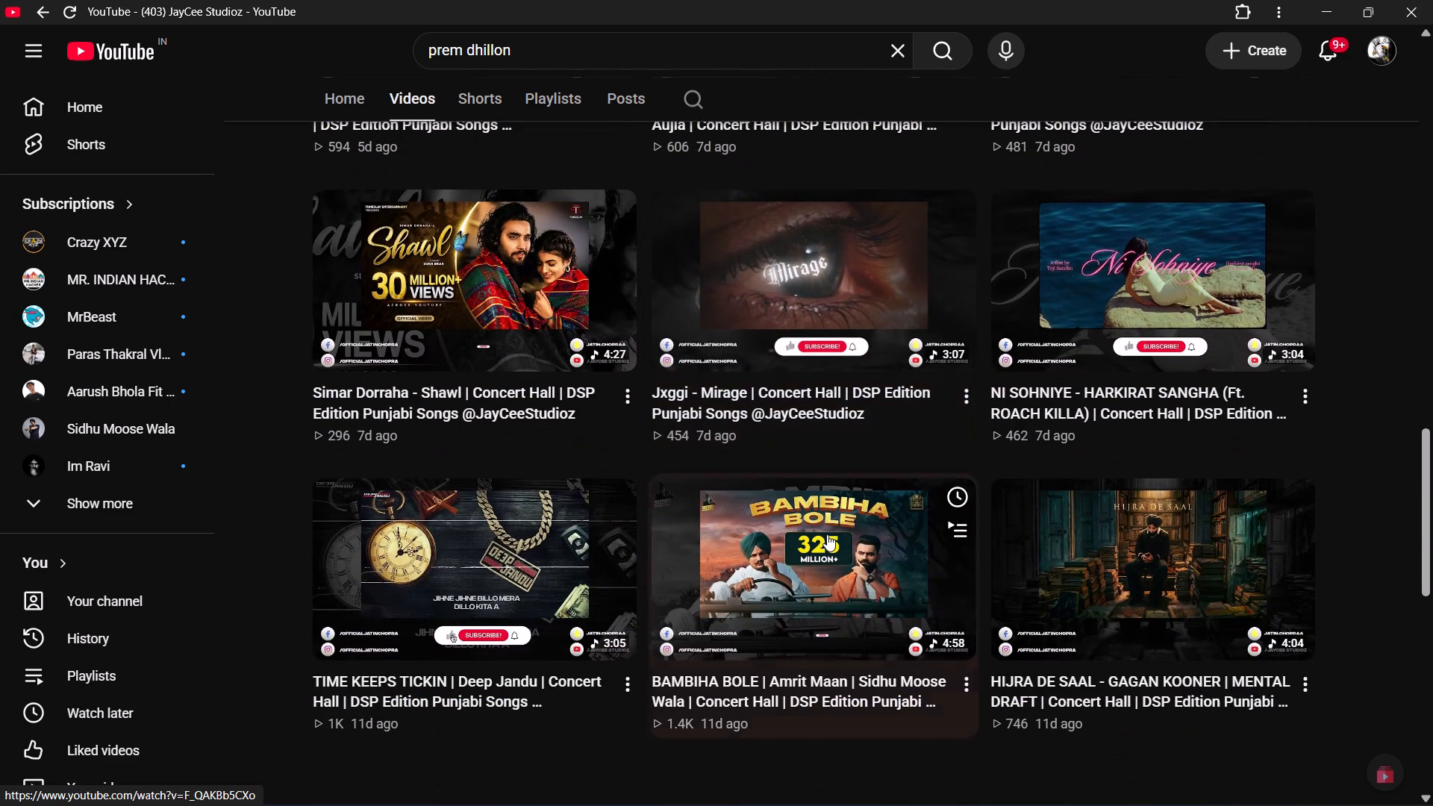
scroll(790, 554, "down", 5)
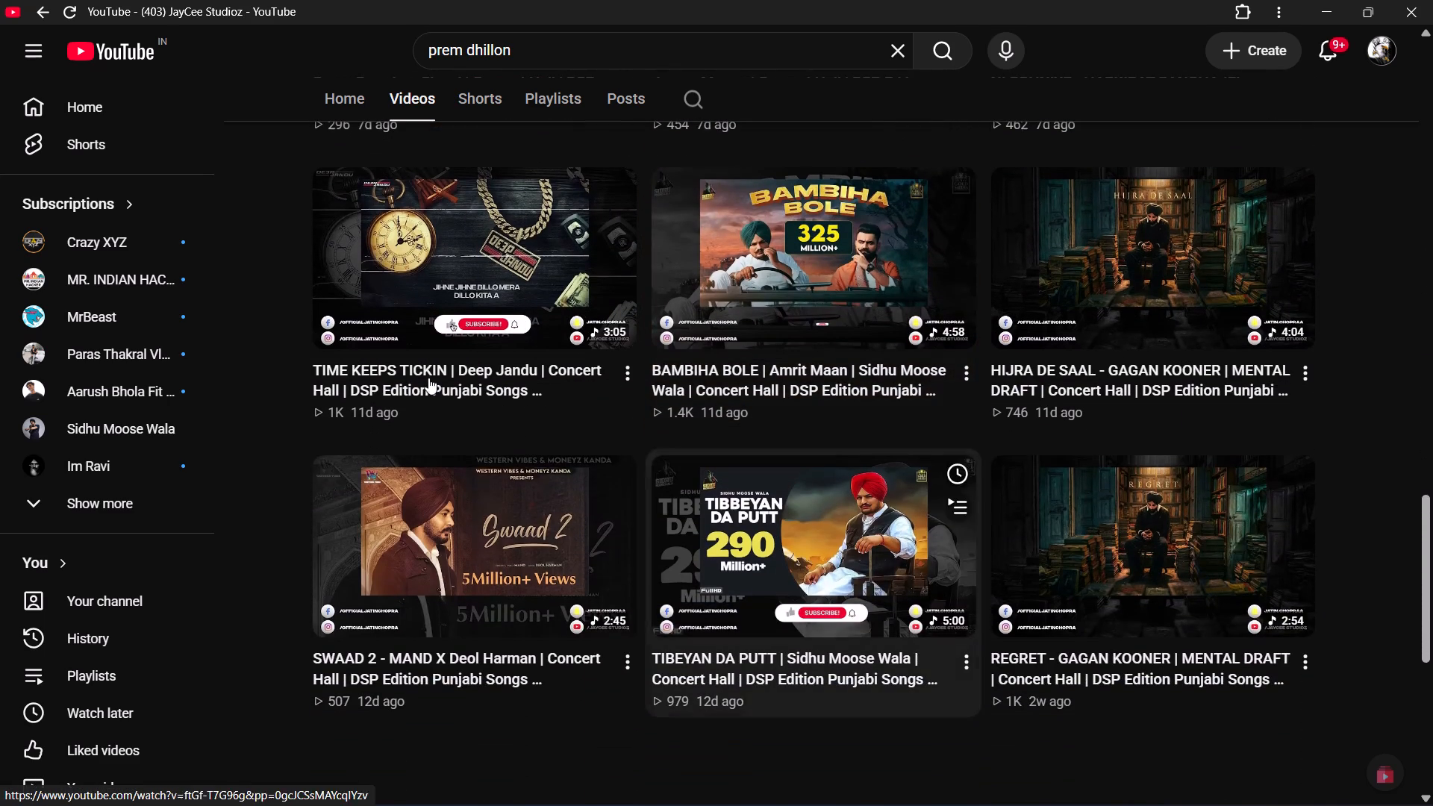
Collapse the YouTube sidebar, return to the home feed and look over the recommendations.
left_click(31, 66)
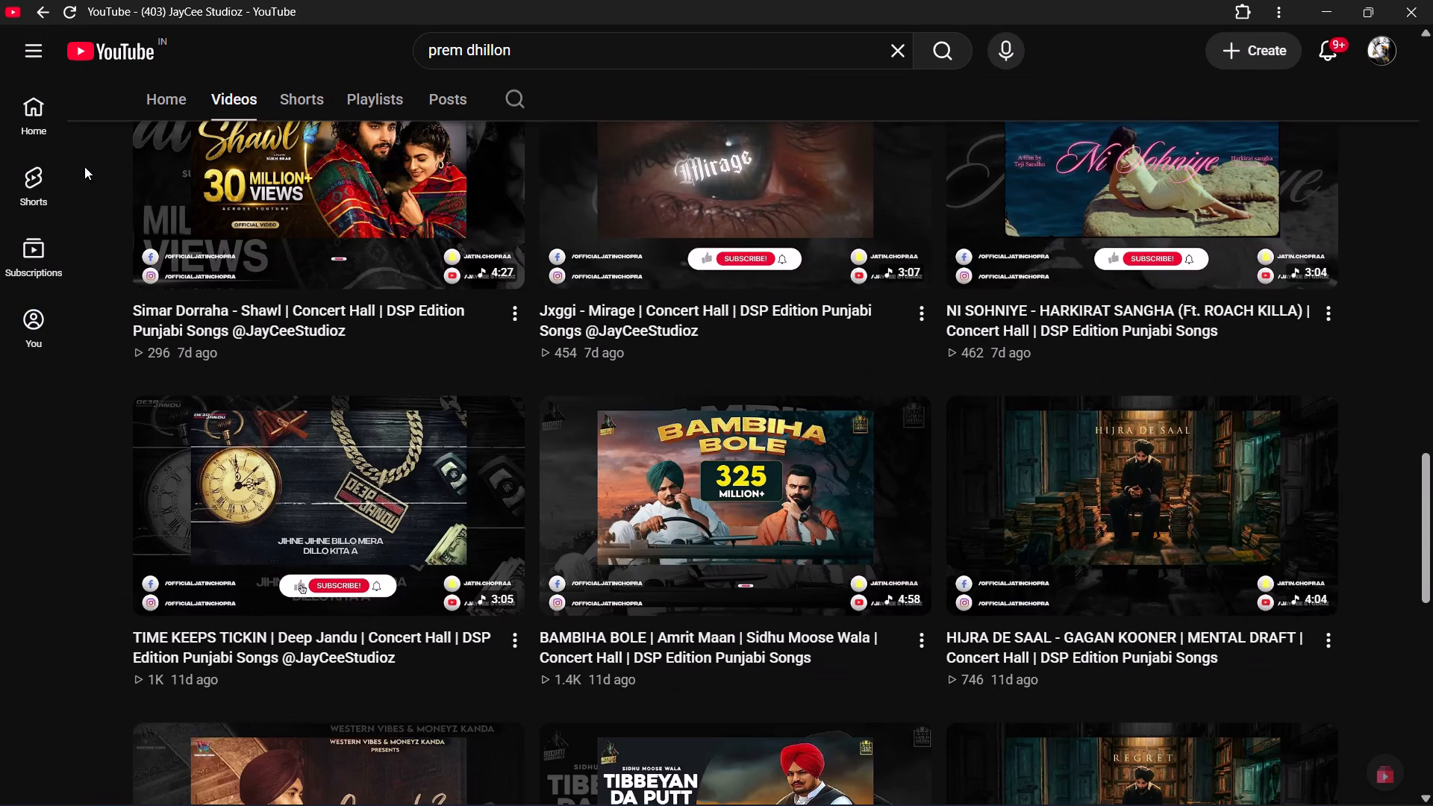
left_click(32, 130)
scroll(625, 459, "down", 1)
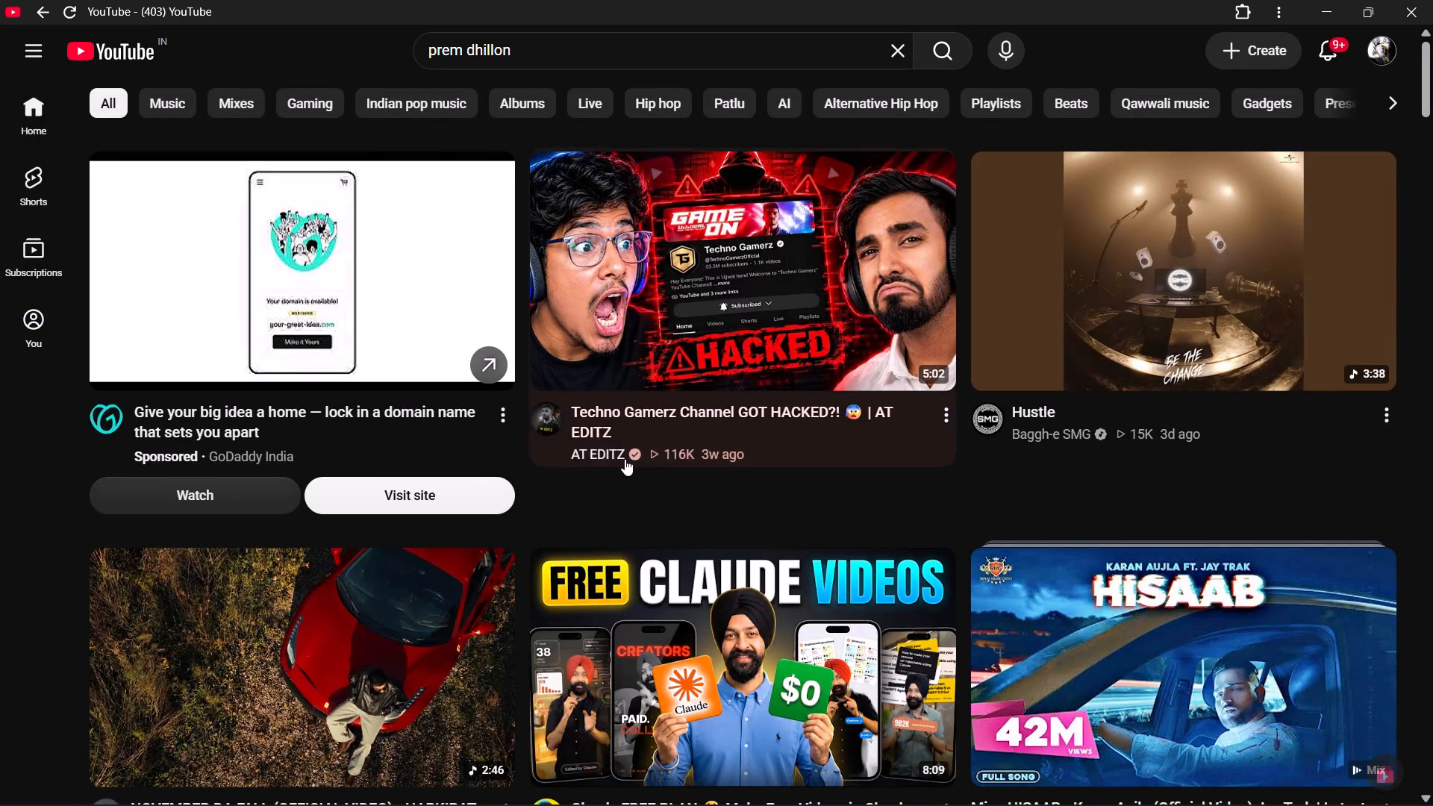
scroll(625, 459, "down", 1)
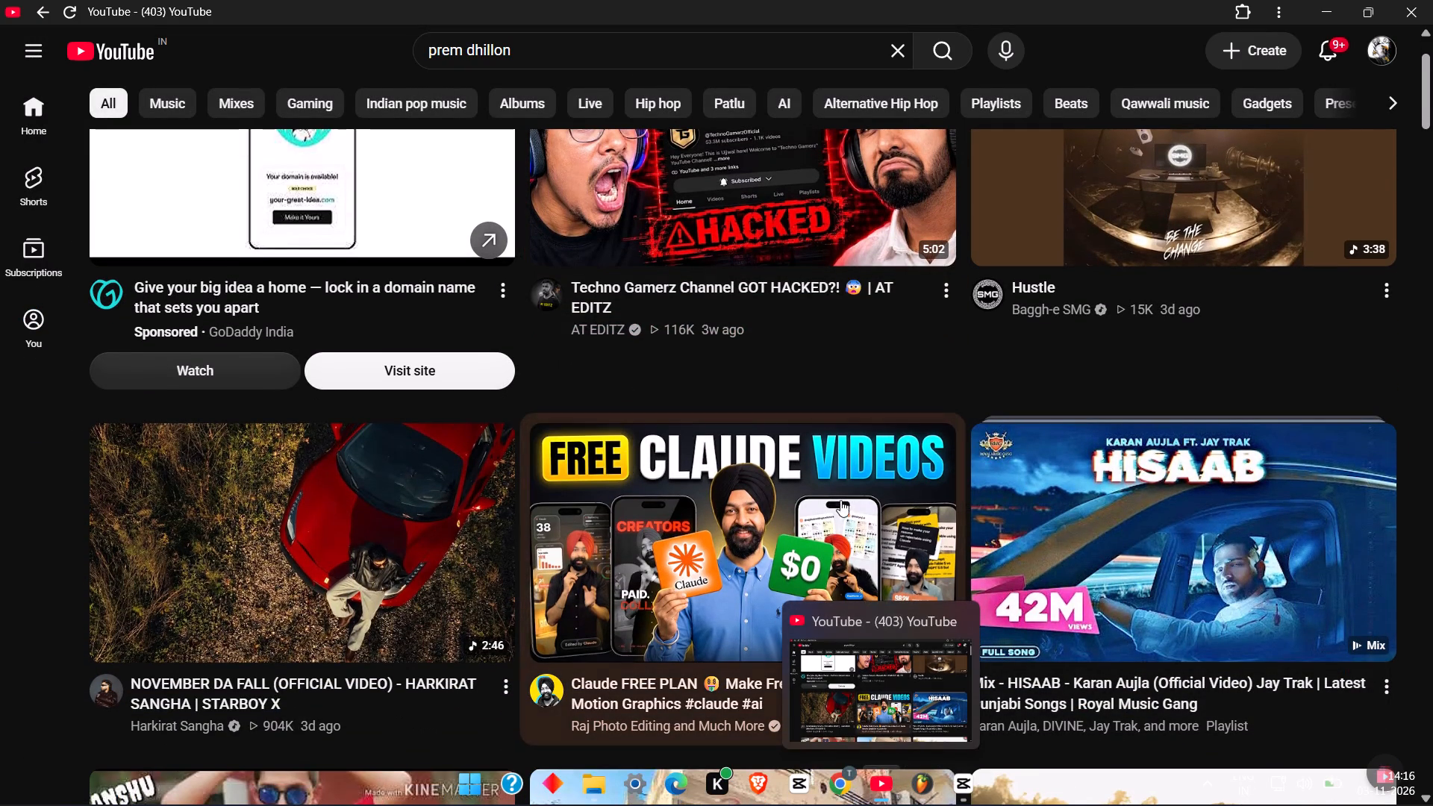
Filter the YouTube home feed to Music and open the LOWKEY video by Baggh-e SMG.
scroll(825, 472, "down", 2)
scroll(428, 499, "up", 4)
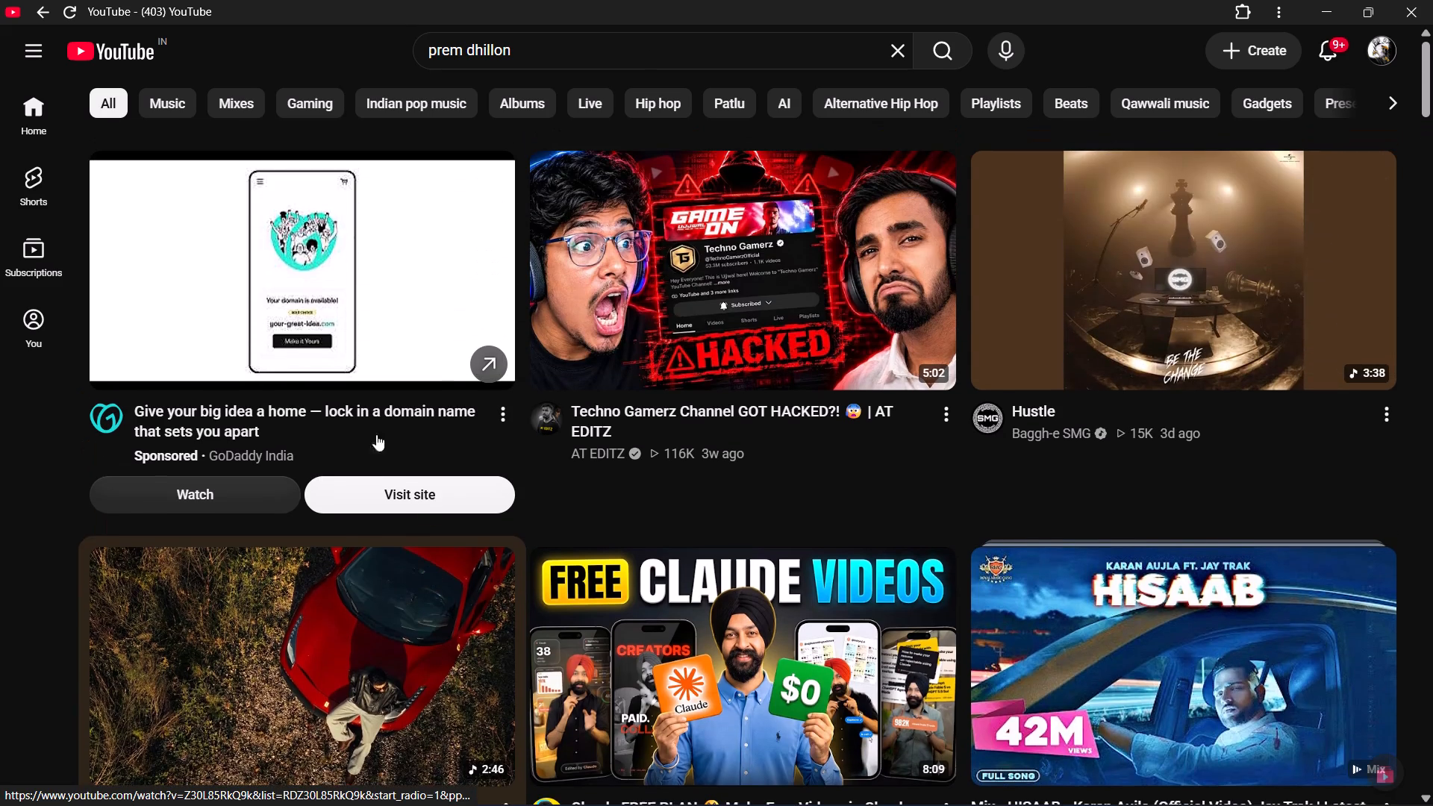
left_click(169, 107)
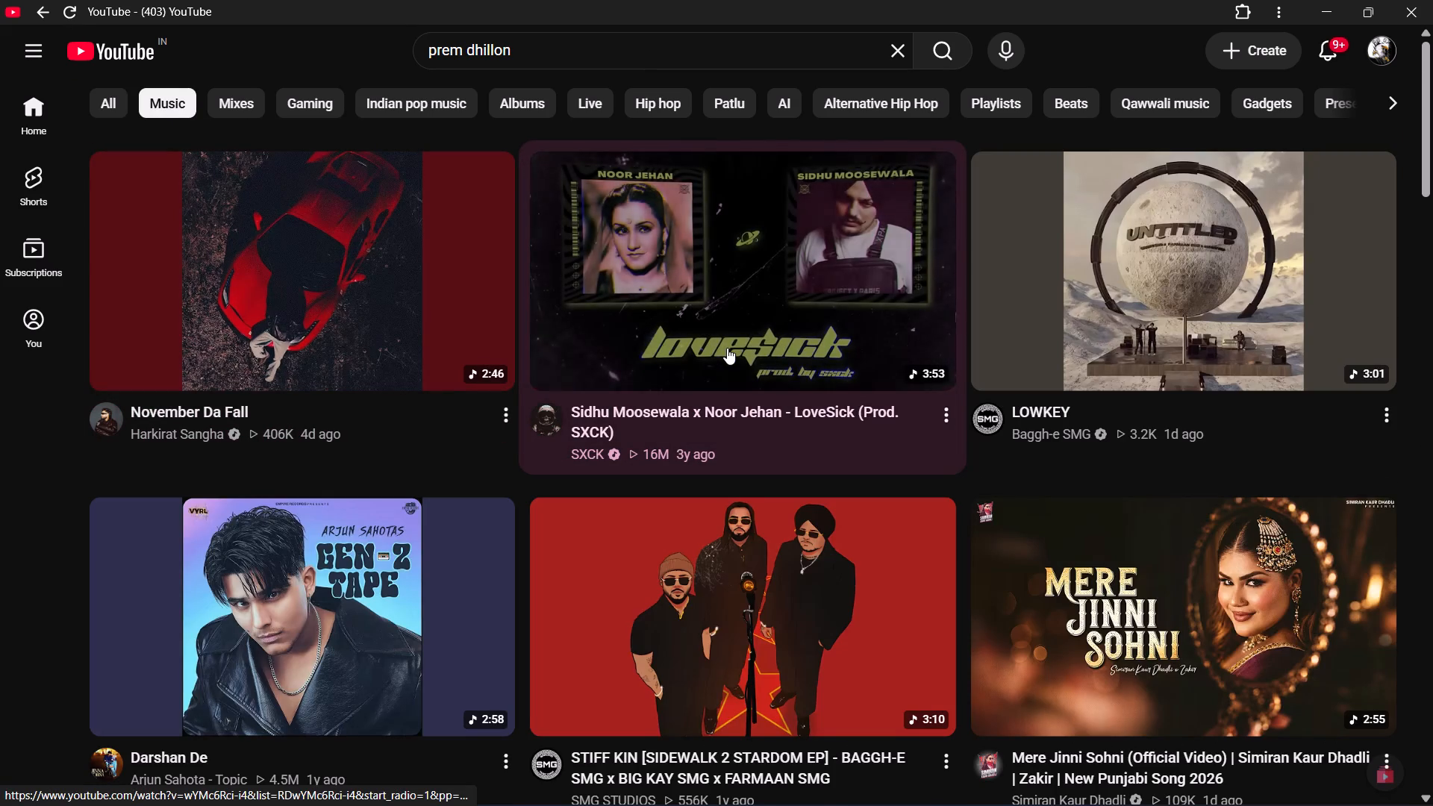
scroll(1029, 361, "down", 1)
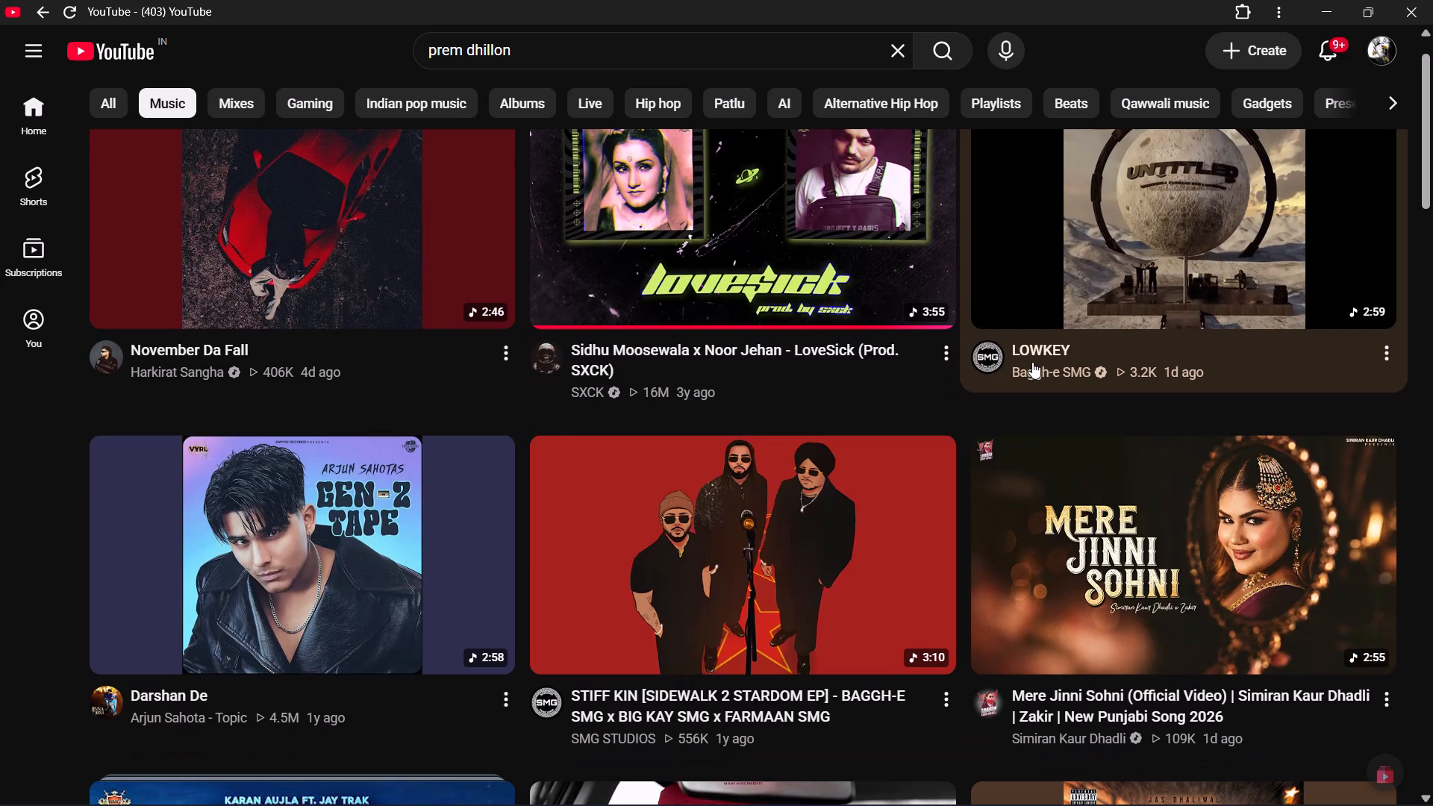
left_click(1173, 333)
left_click(1221, 259)
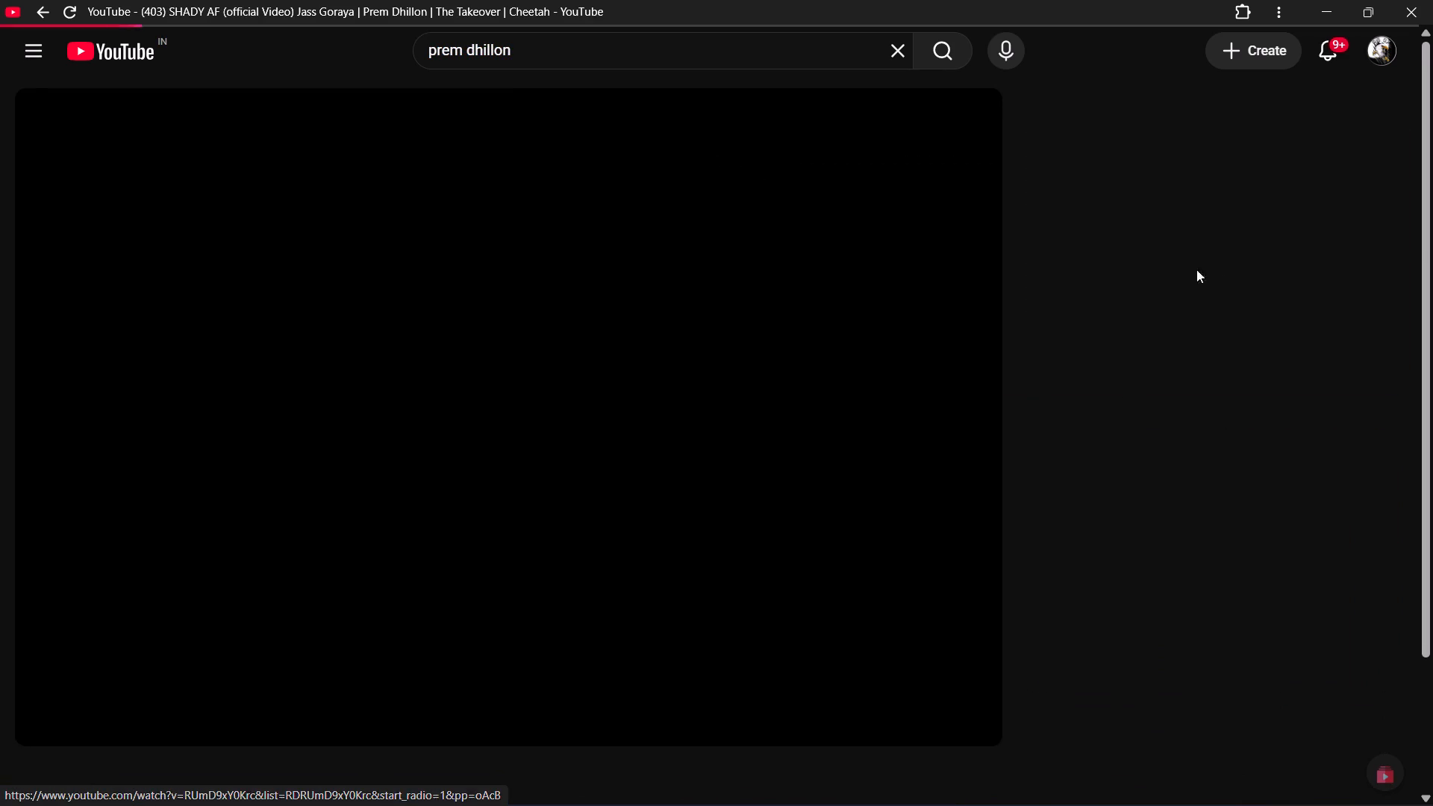
Expand the LOWKEY video's description, skip the ad and read through the song credits.
scroll(466, 500, "down", 3)
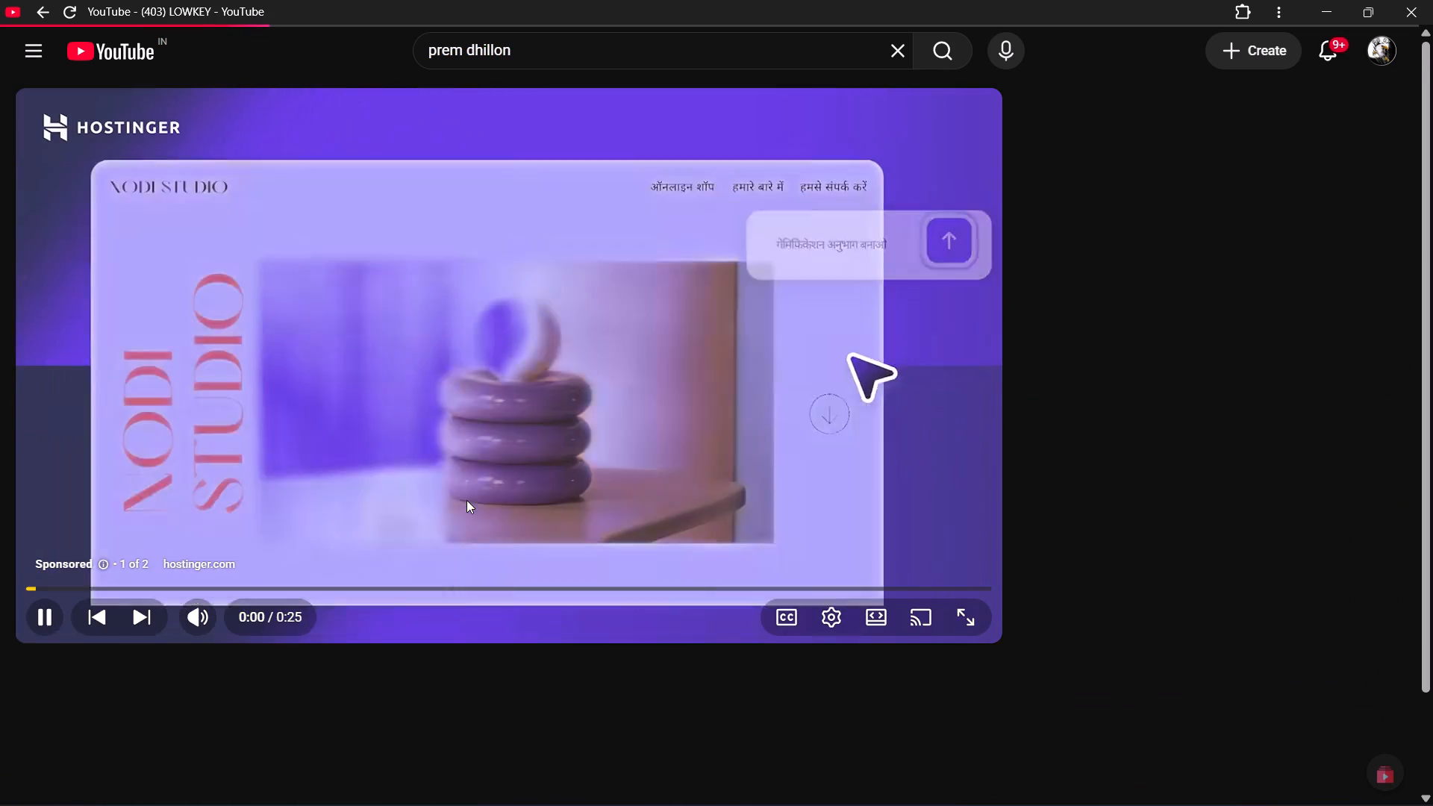
scroll(535, 500, "down", 2)
left_click(334, 579)
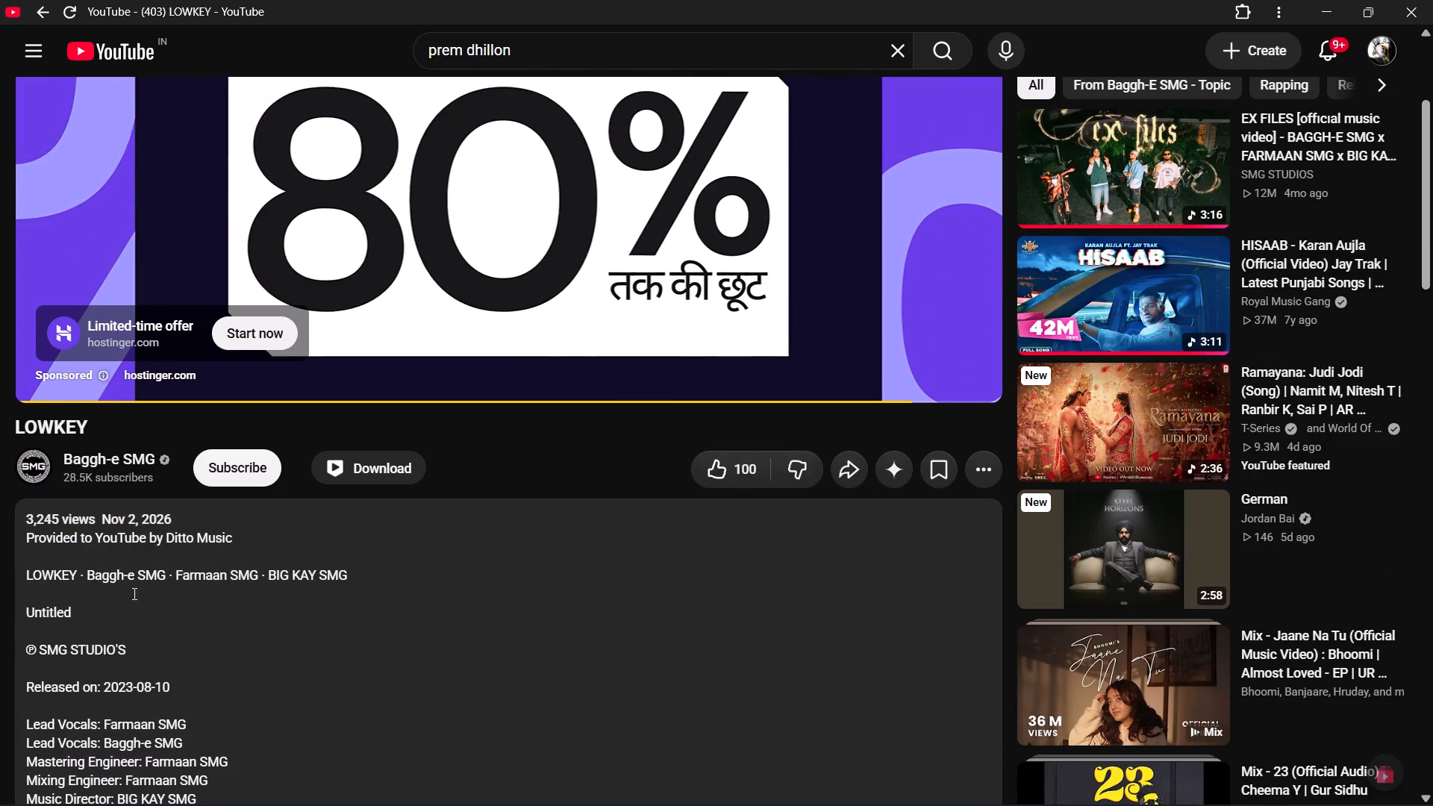
left_click(922, 328)
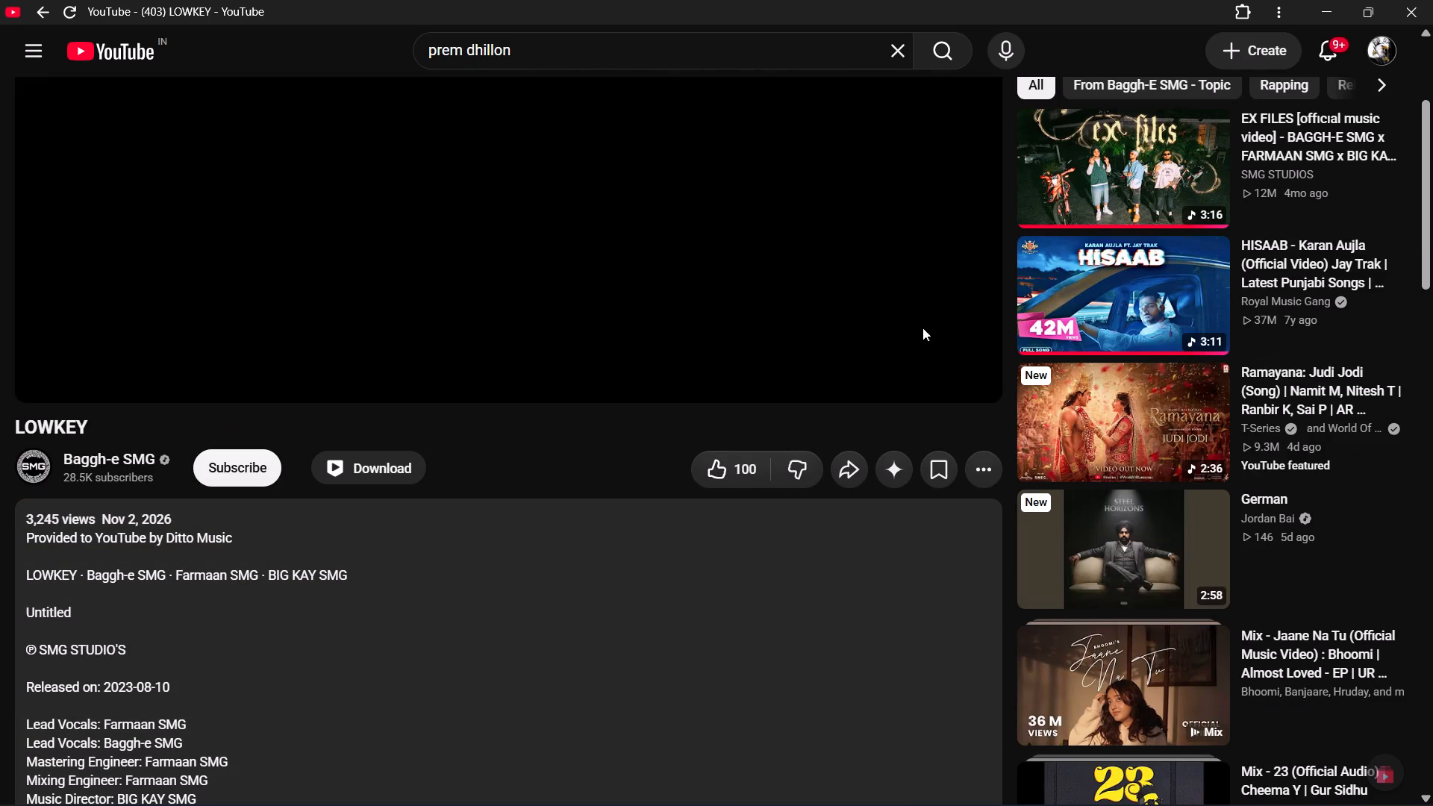
scroll(384, 661, "down", 2)
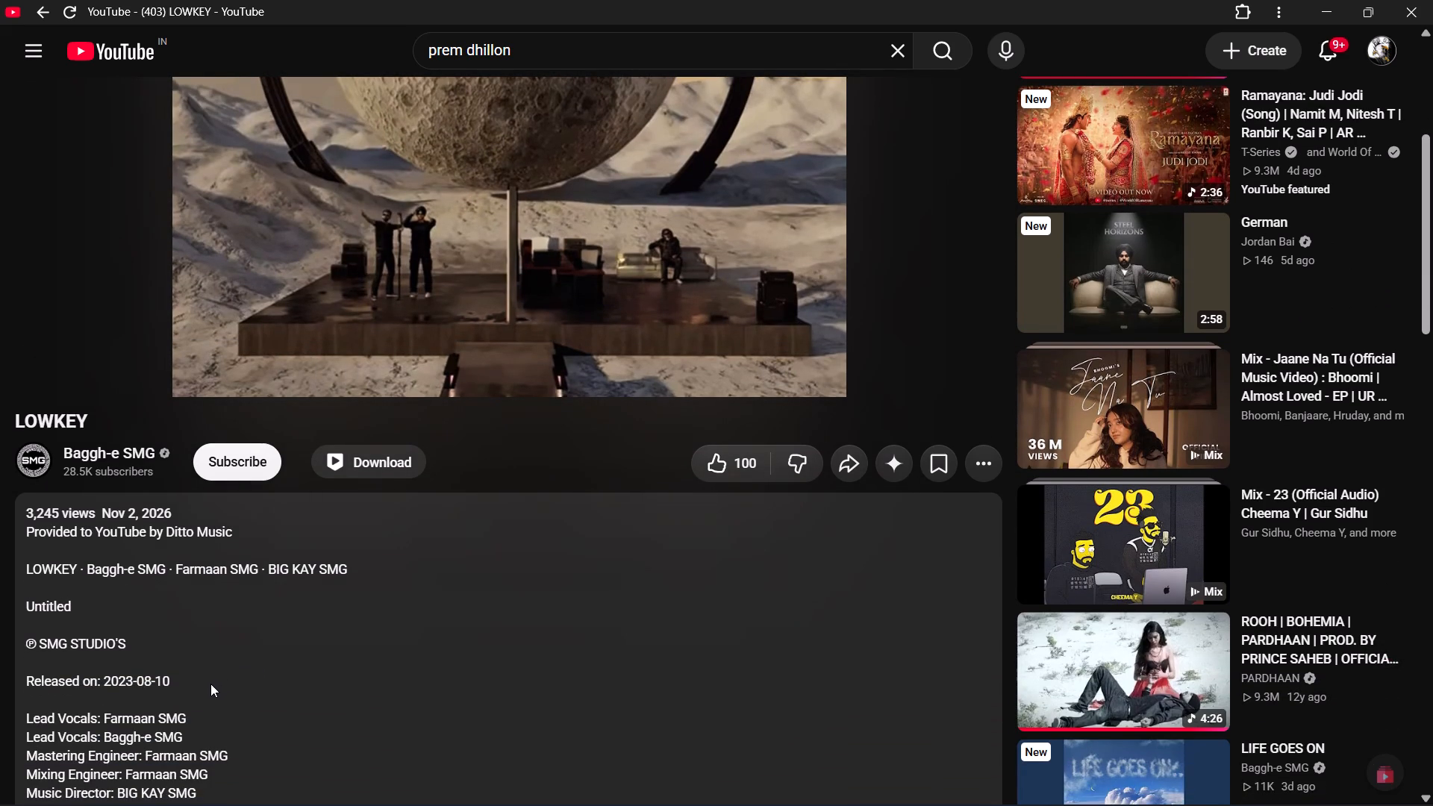
scroll(205, 696, "down", 2)
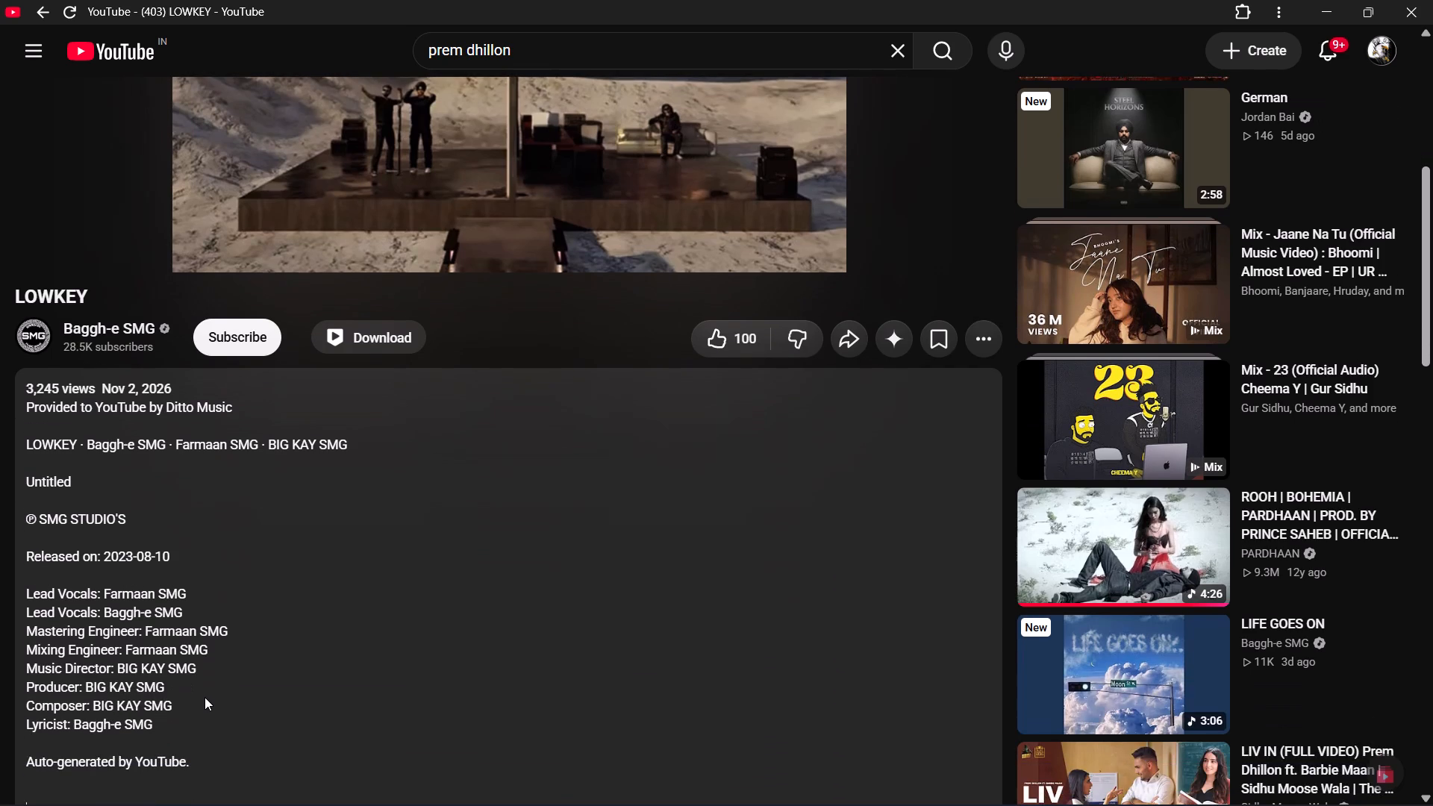
scroll(276, 602, "down", 1)
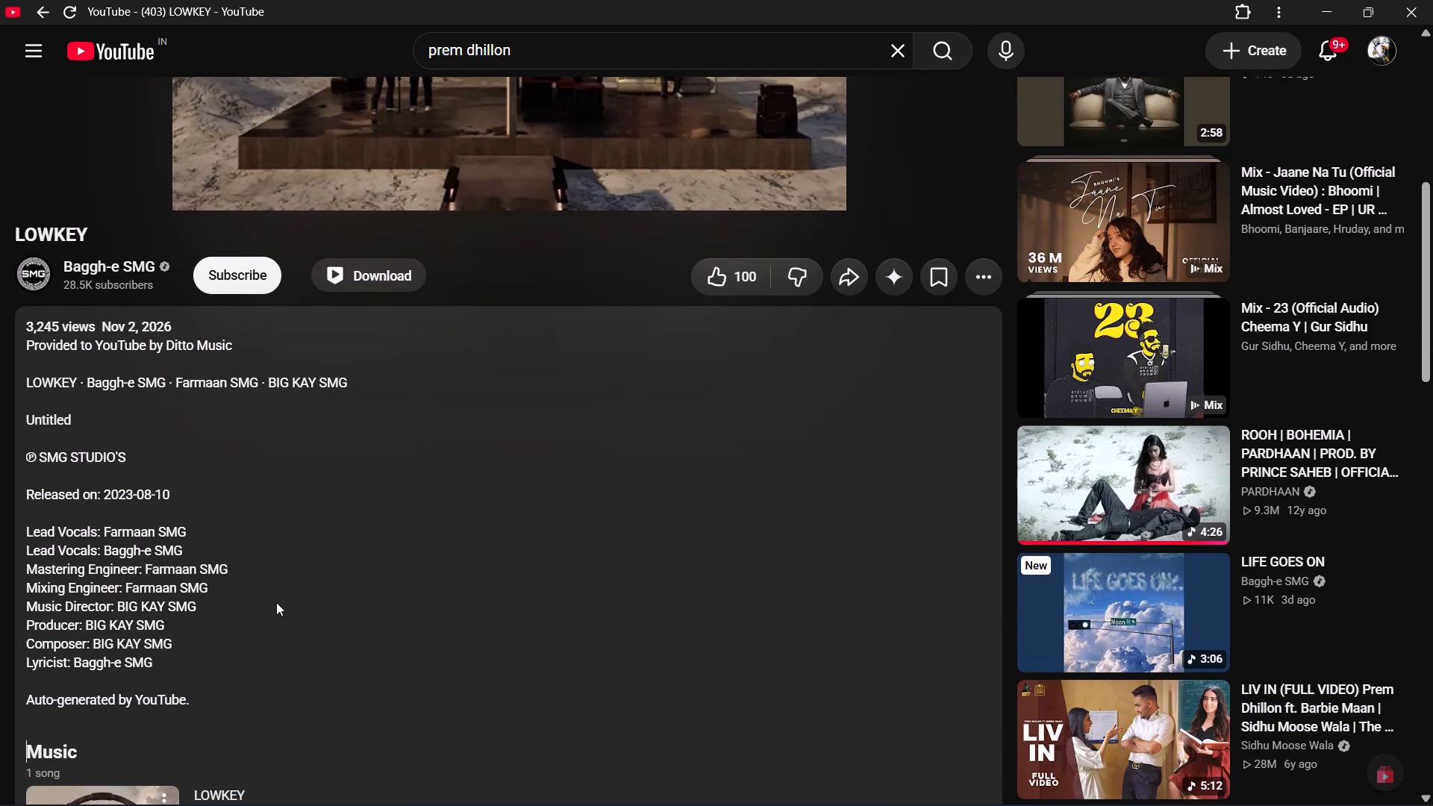
scroll(276, 602, "down", 2)
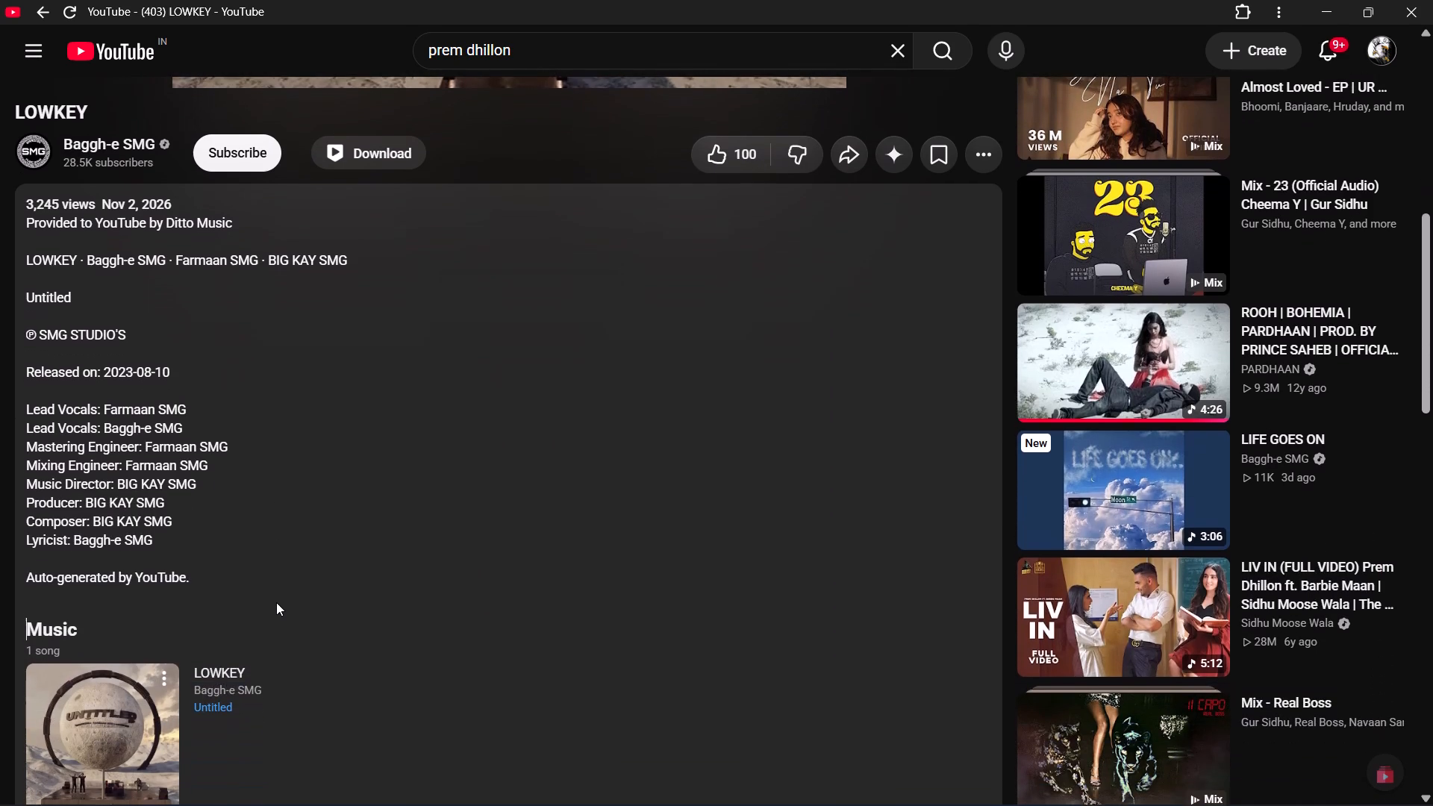
scroll(545, 569, "down", 1)
scroll(677, 569, "up", 6)
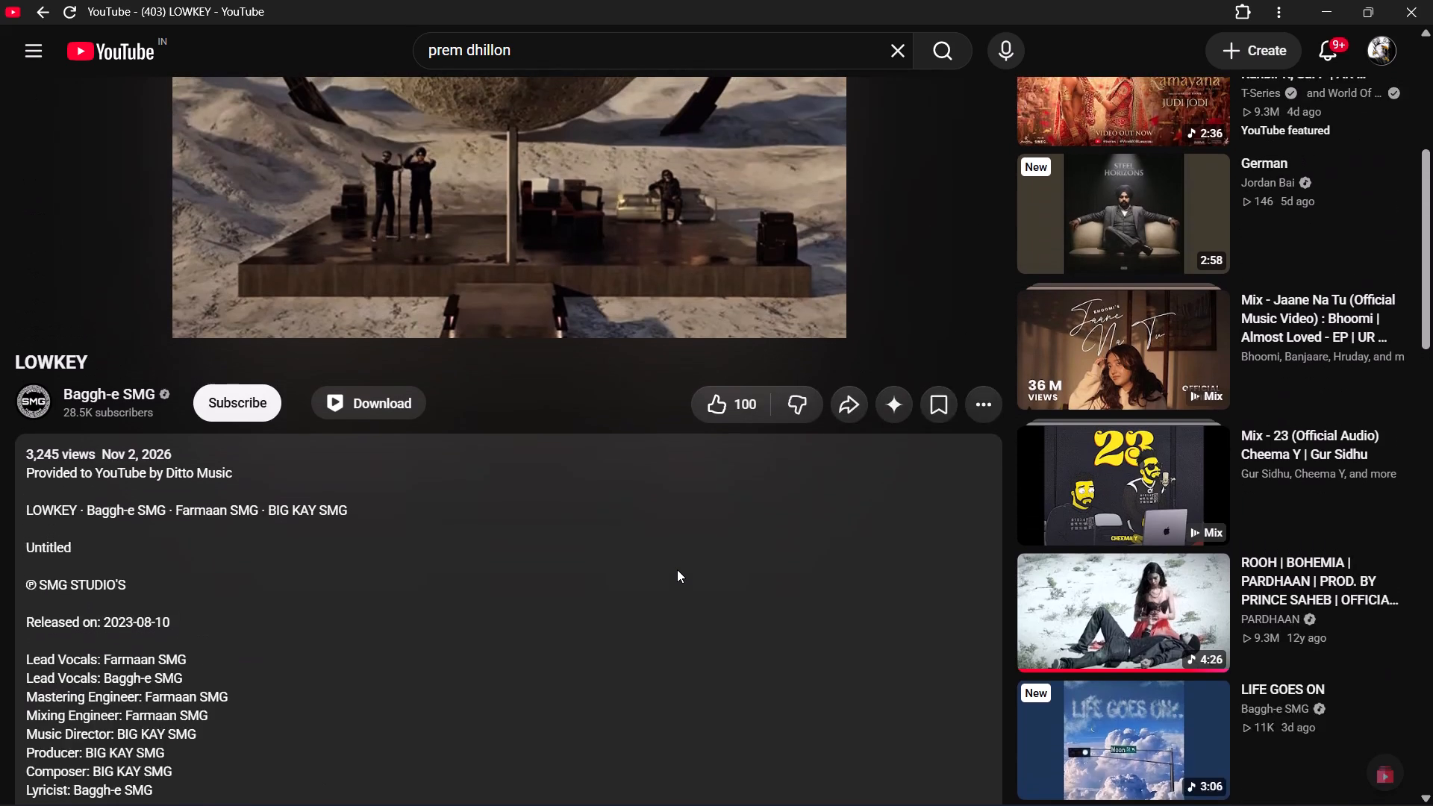
scroll(799, 591, "up", 4)
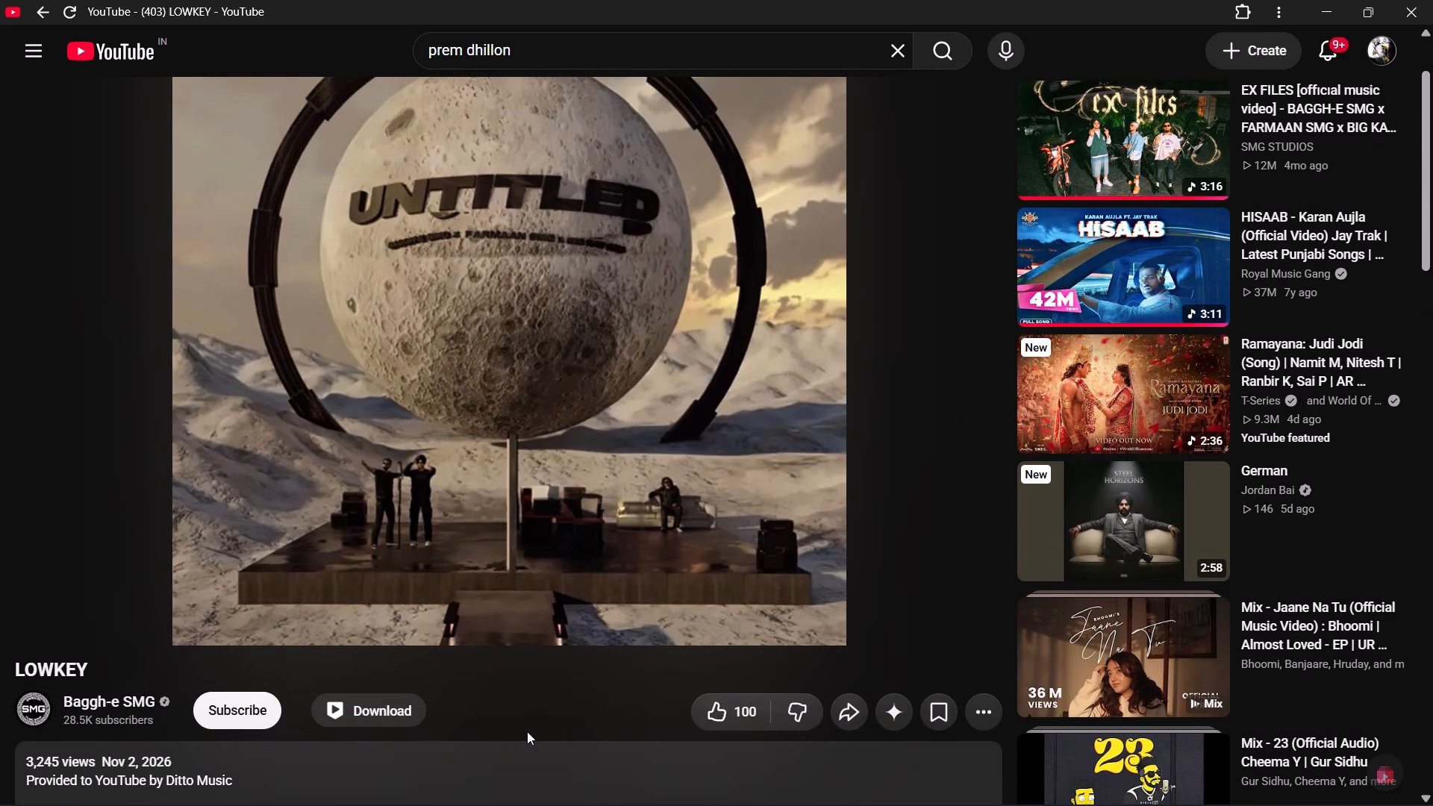
scroll(527, 733, "up", 2)
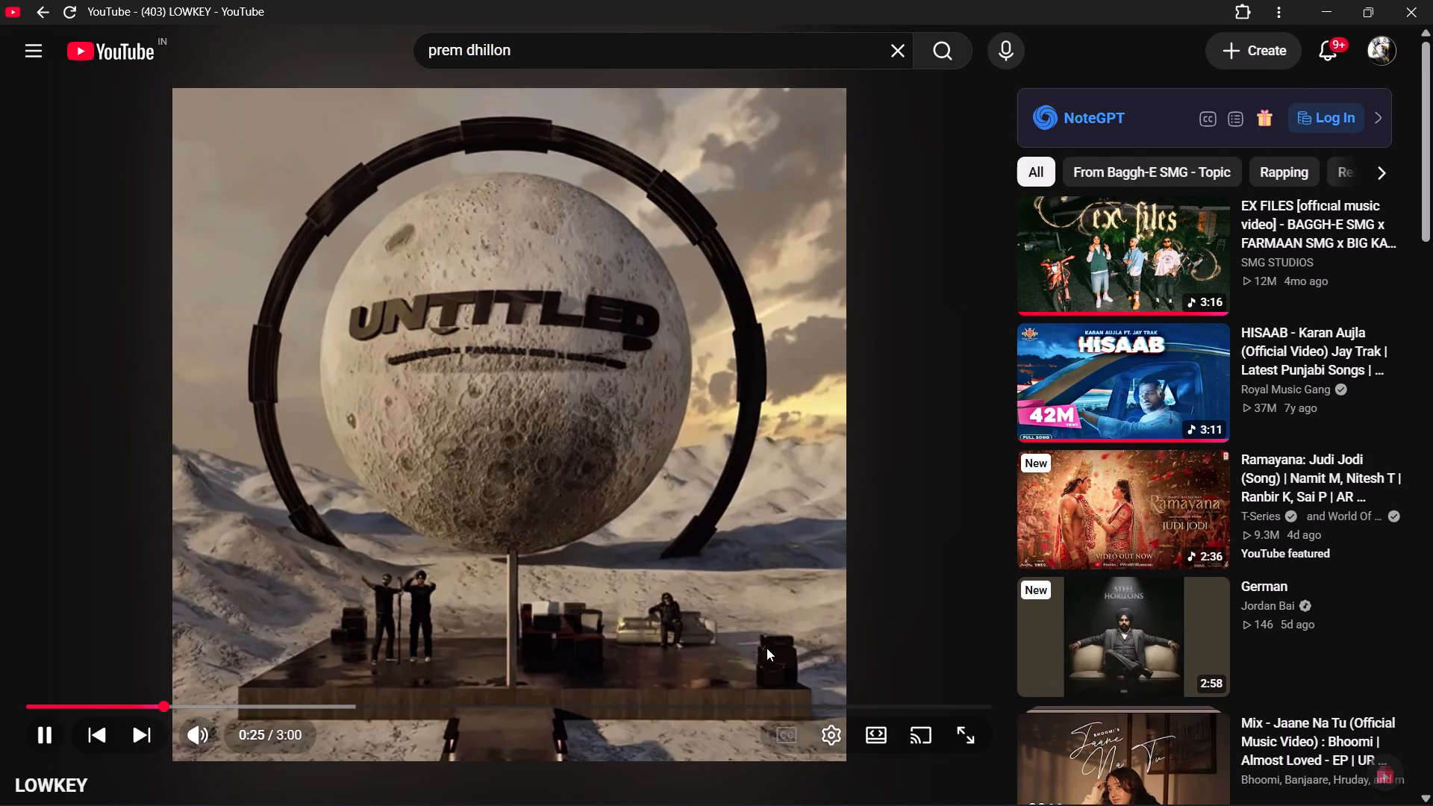
scroll(844, 612, "up", 1)
Look through the rest of the LOWKEY page, including its description, mentioned people, comments and recommended videos.
scroll(905, 599, "down", 3)
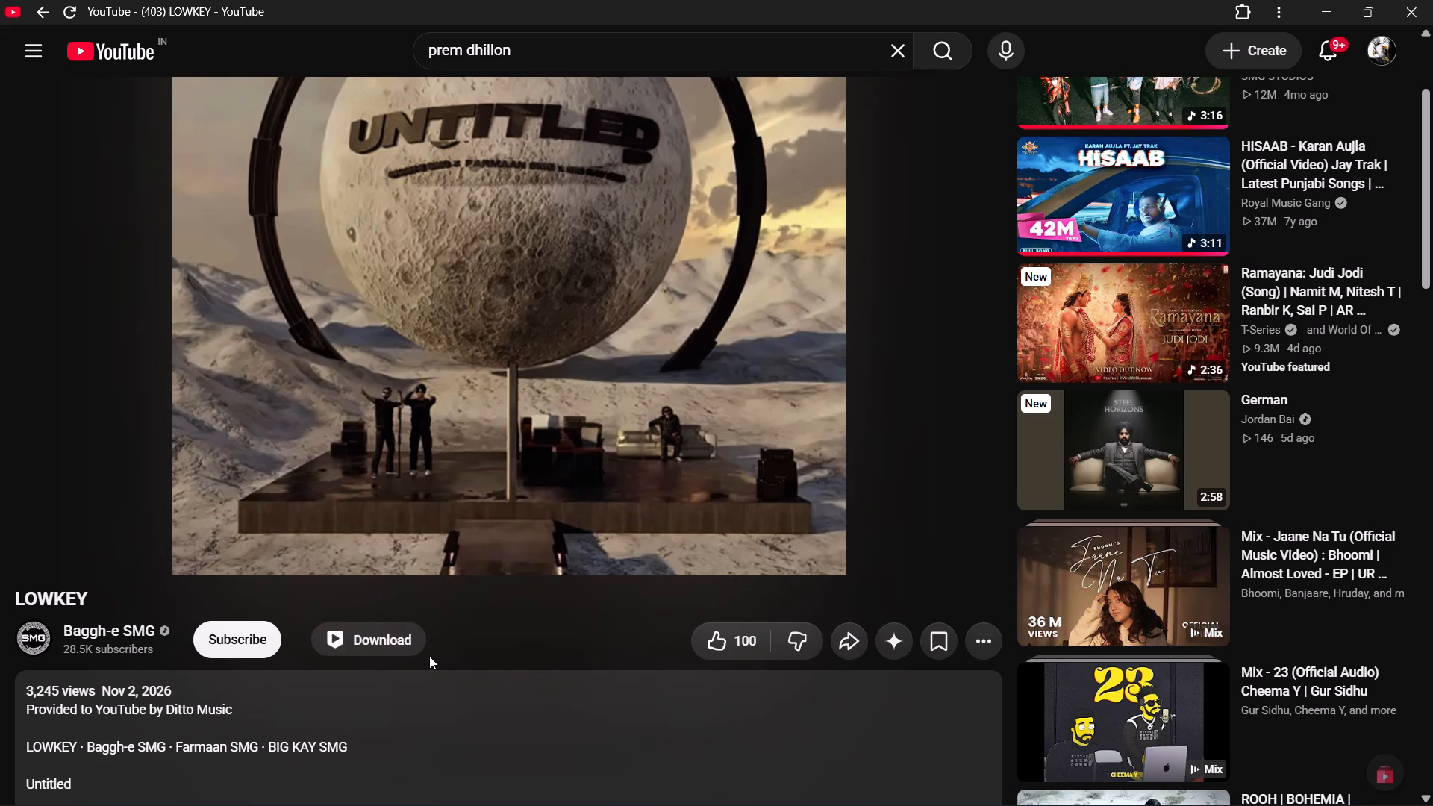
scroll(863, 732, "down", 3)
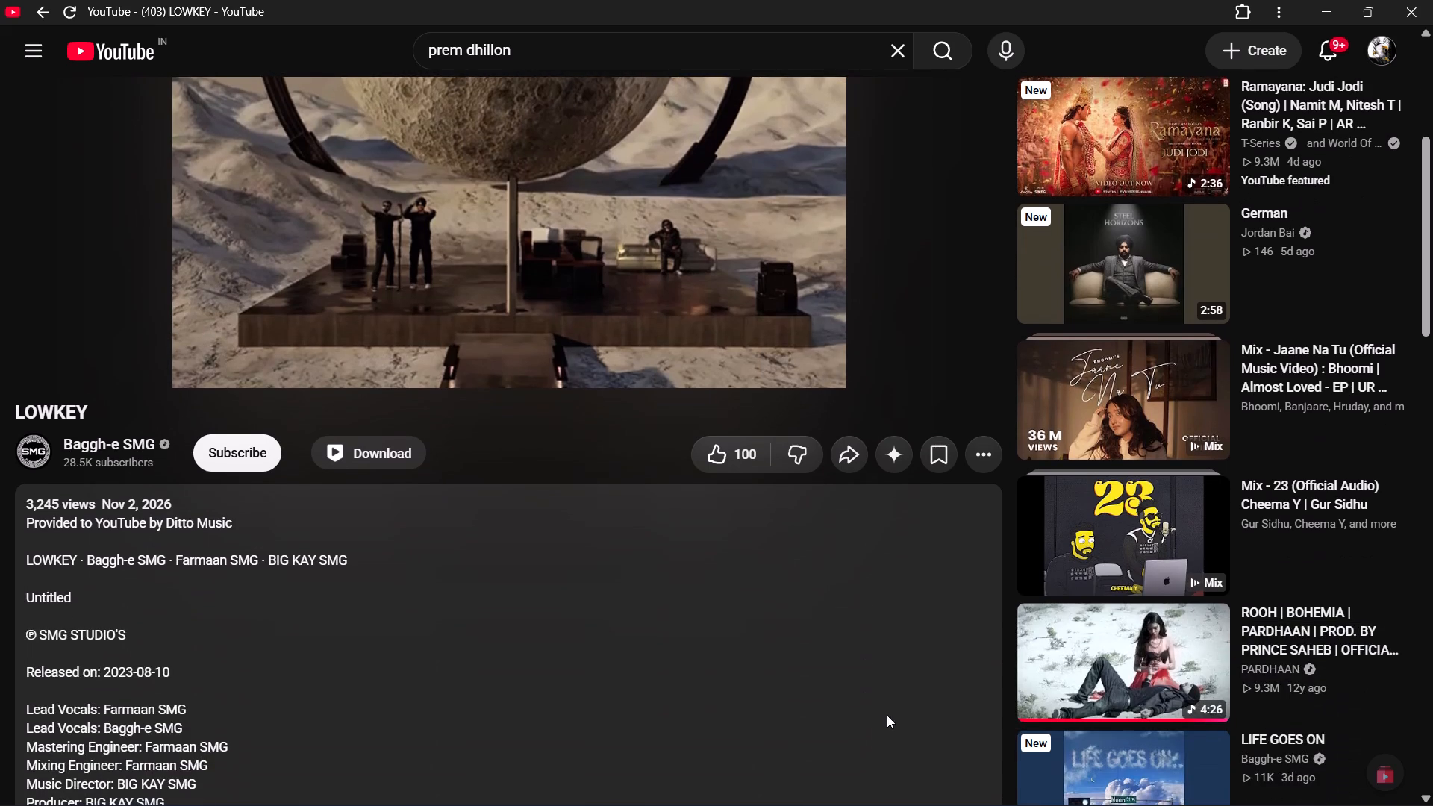
scroll(907, 700, "down", 11)
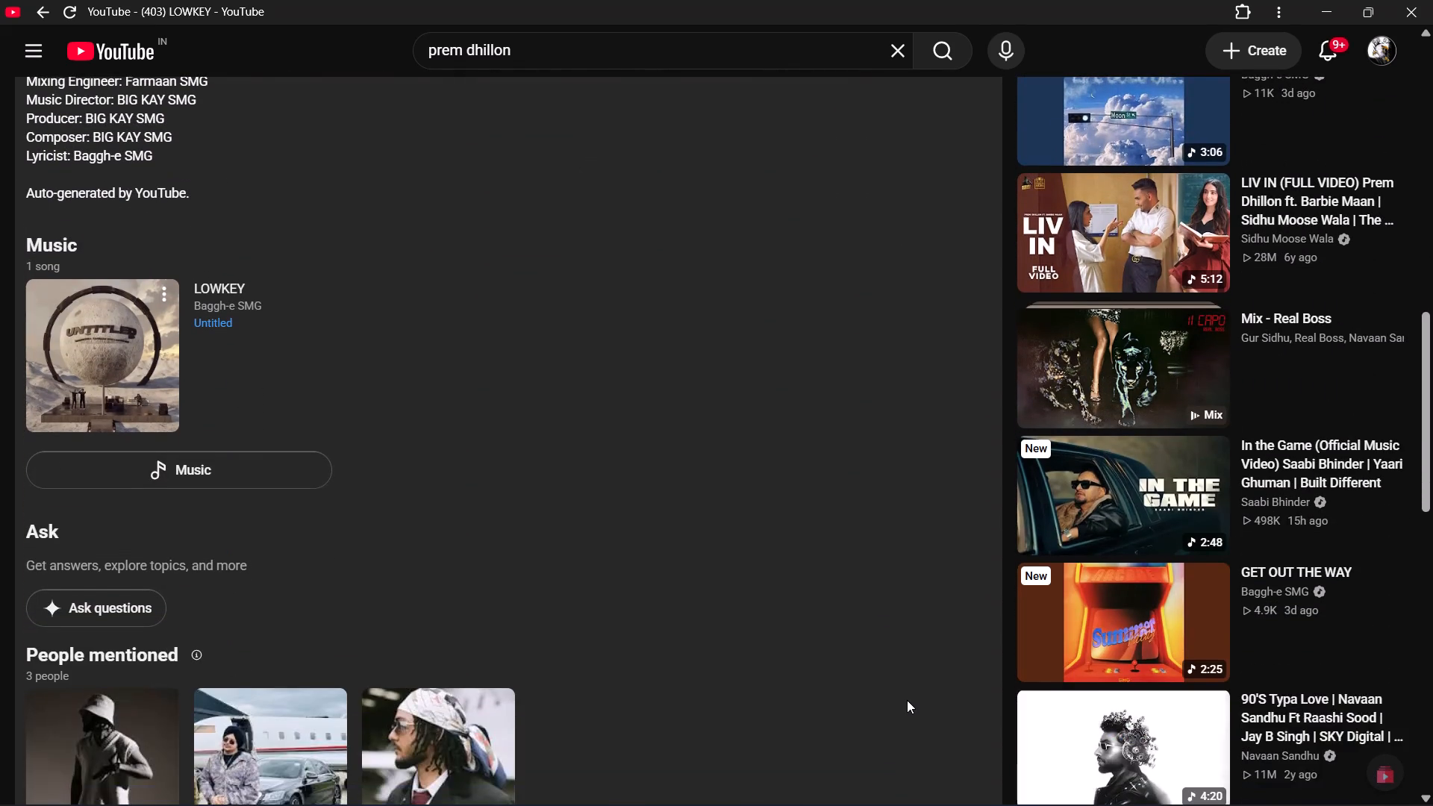
scroll(907, 700, "down", 7)
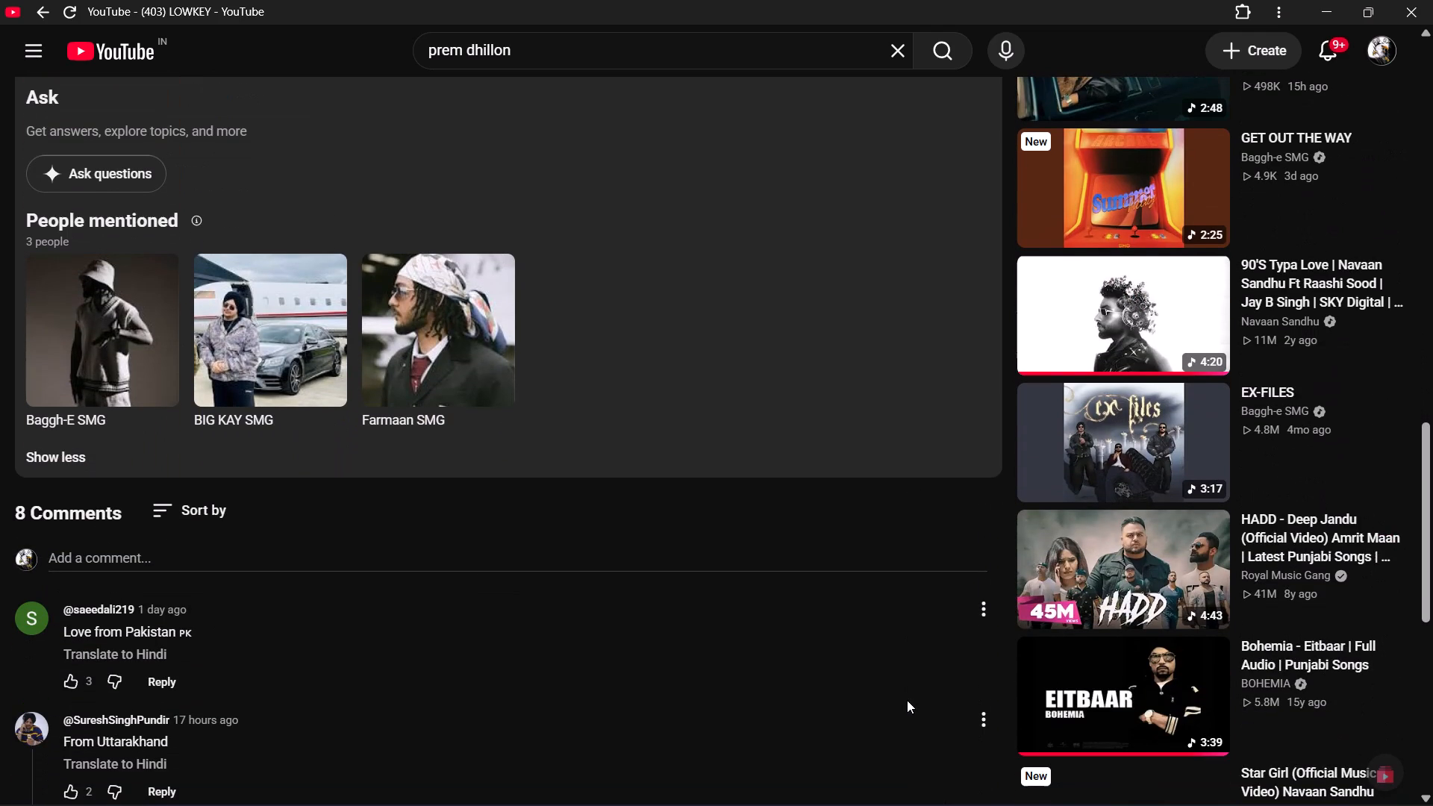
scroll(907, 700, "down", 7)
scroll(907, 700, "up", 5)
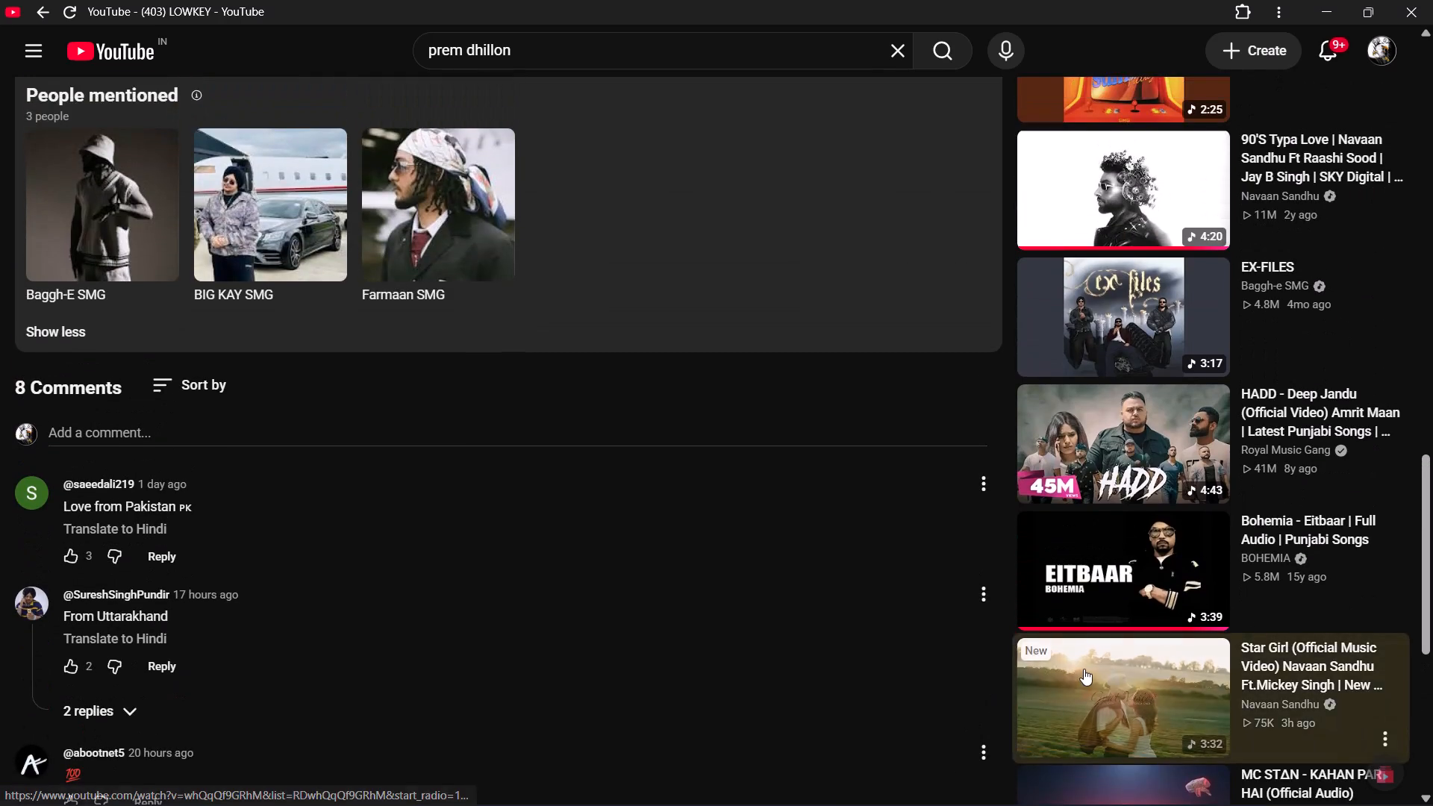
scroll(1084, 669, "up", 19)
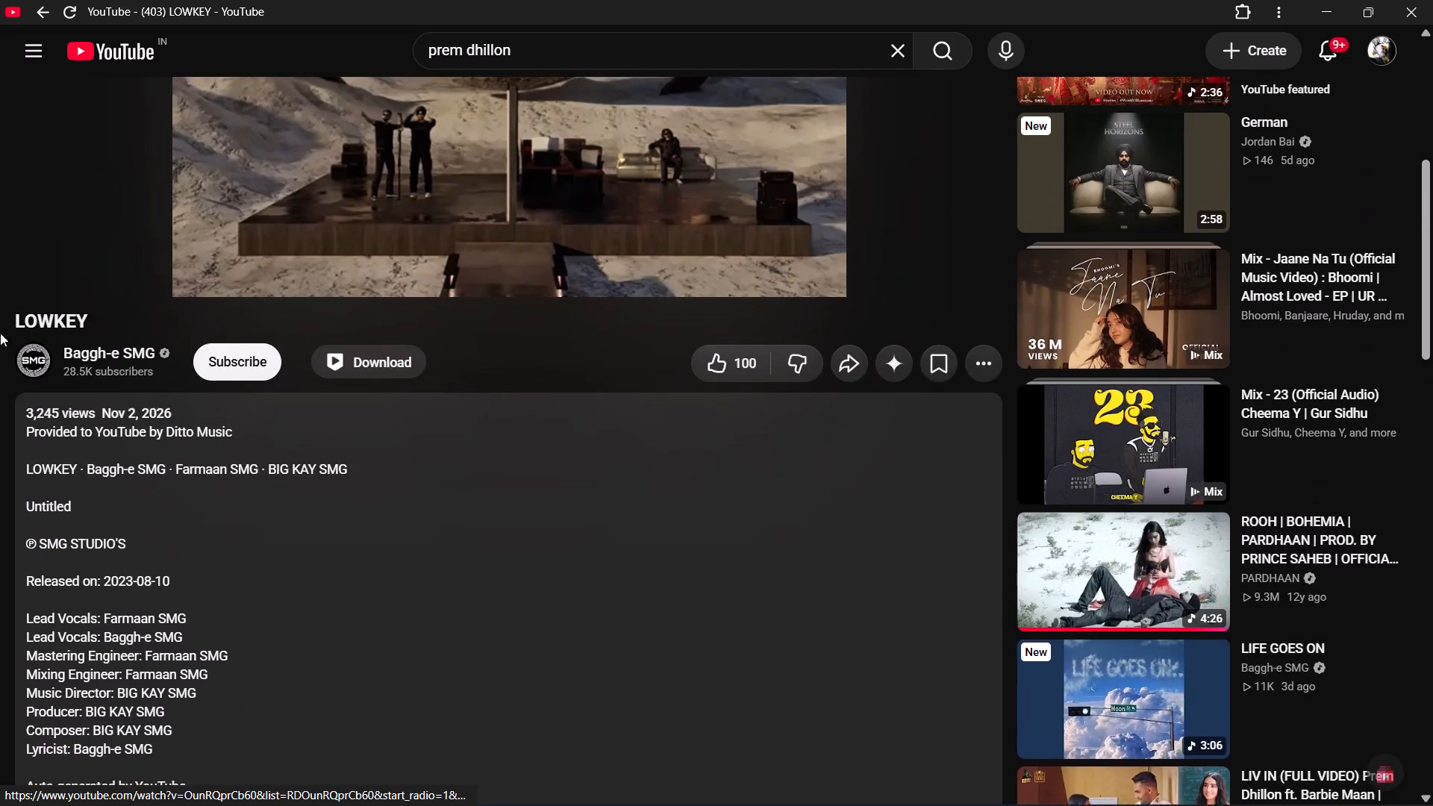
Return to the Music feed and open the SMG STUDIOS channel from its STIFF KIN video.
left_click(44, 13)
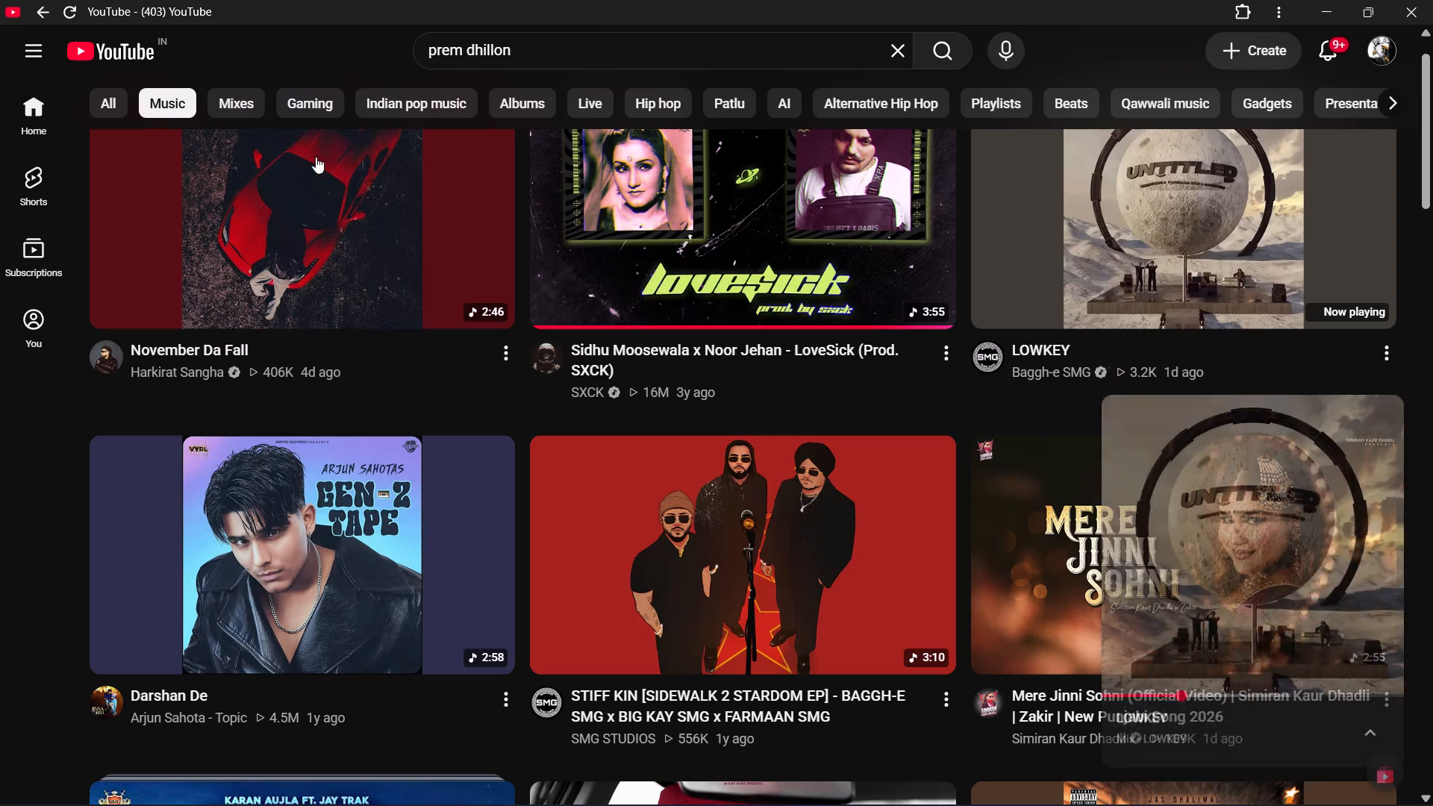
scroll(959, 379, "down", 1)
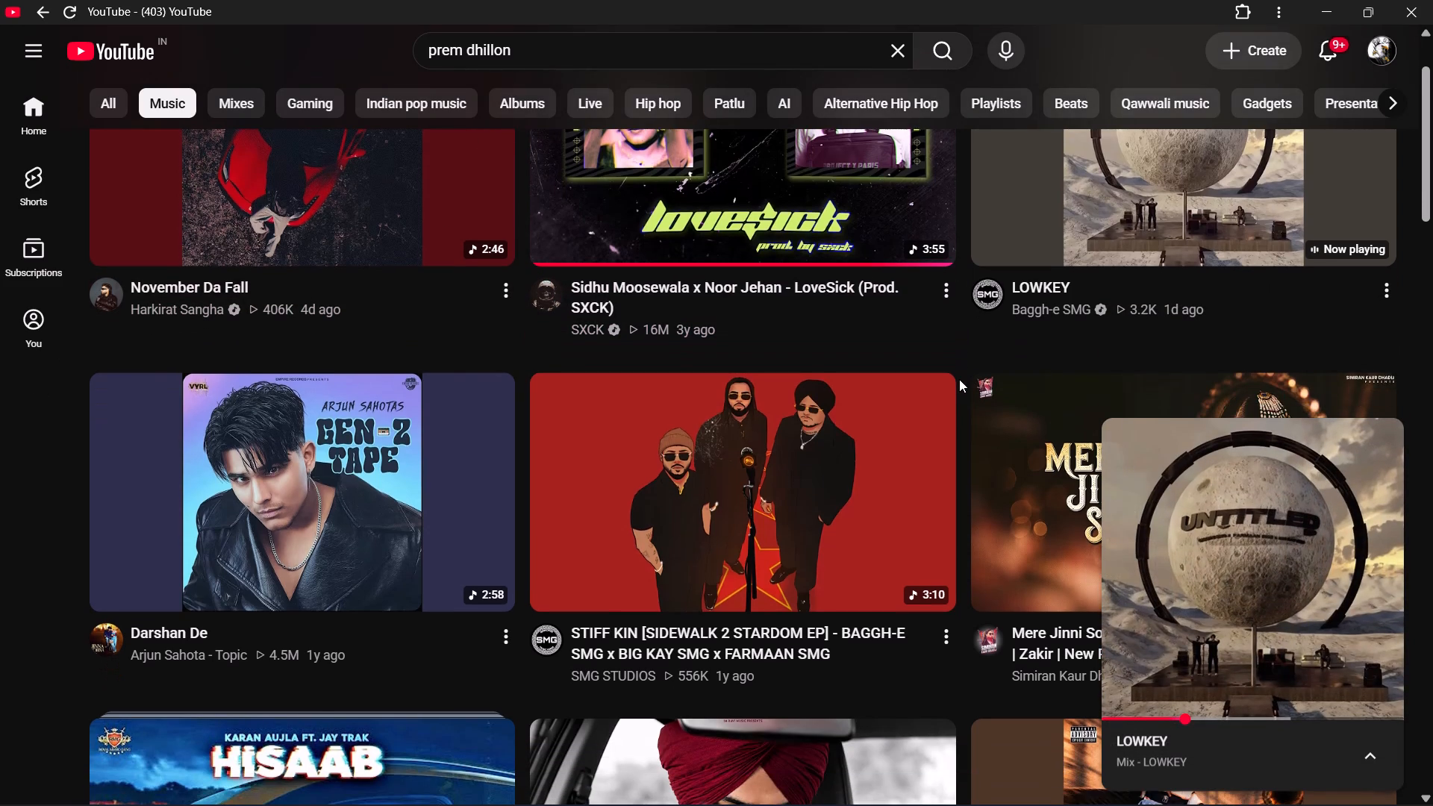
scroll(959, 379, "down", 2)
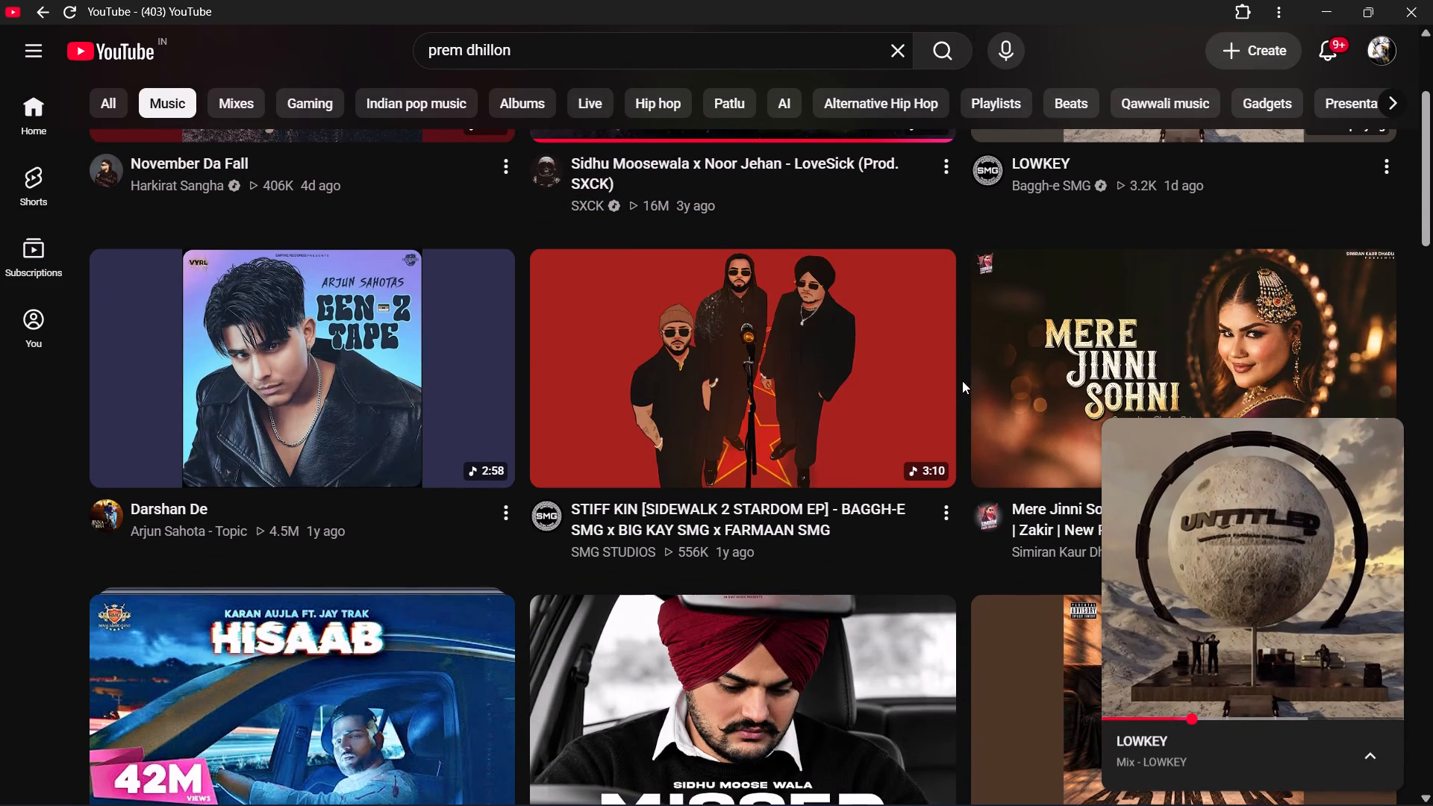
scroll(961, 384, "down", 2)
left_click(614, 422)
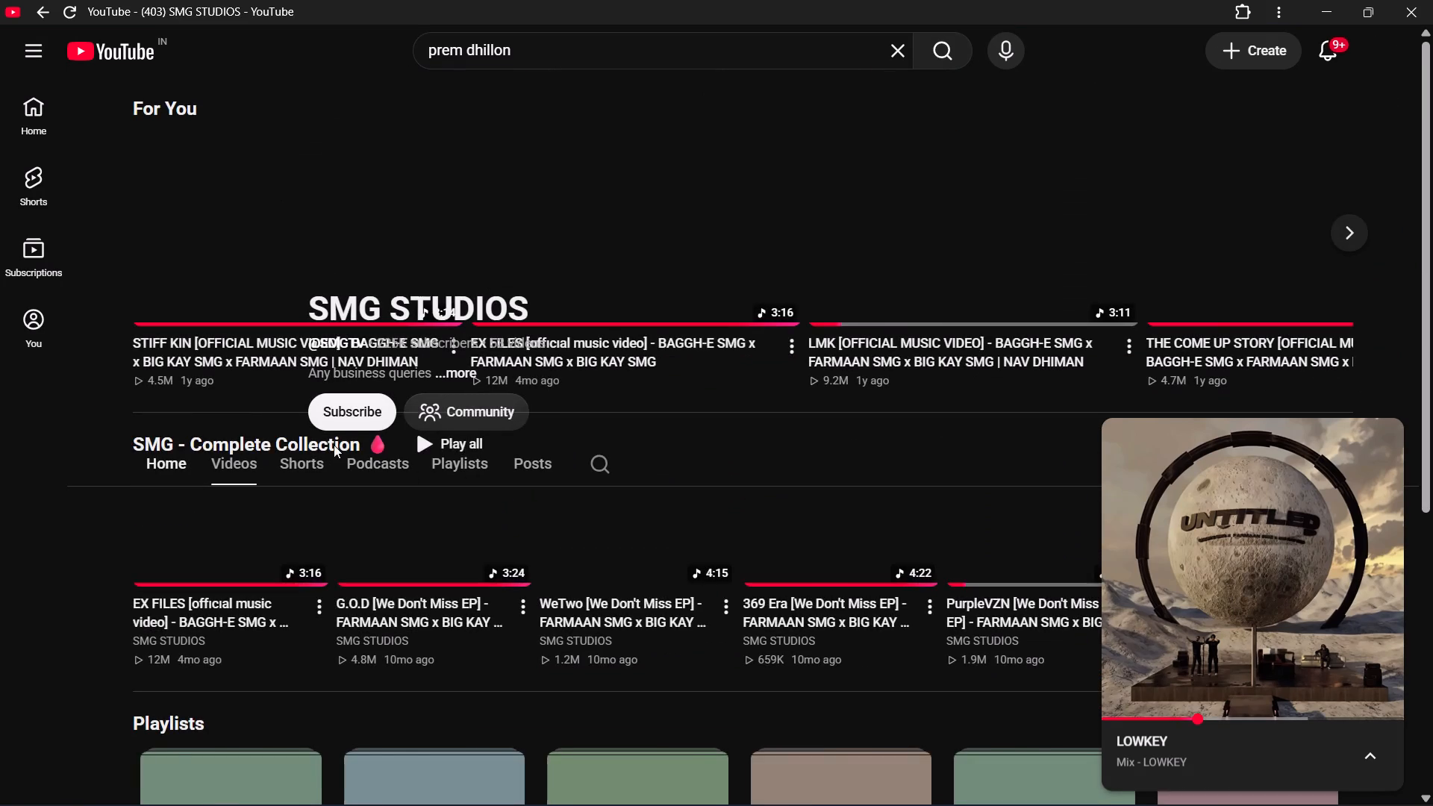
Show the SMG STUDIOS channel's uploaded videos and look through the latest ones.
scroll(349, 495, "down", 2)
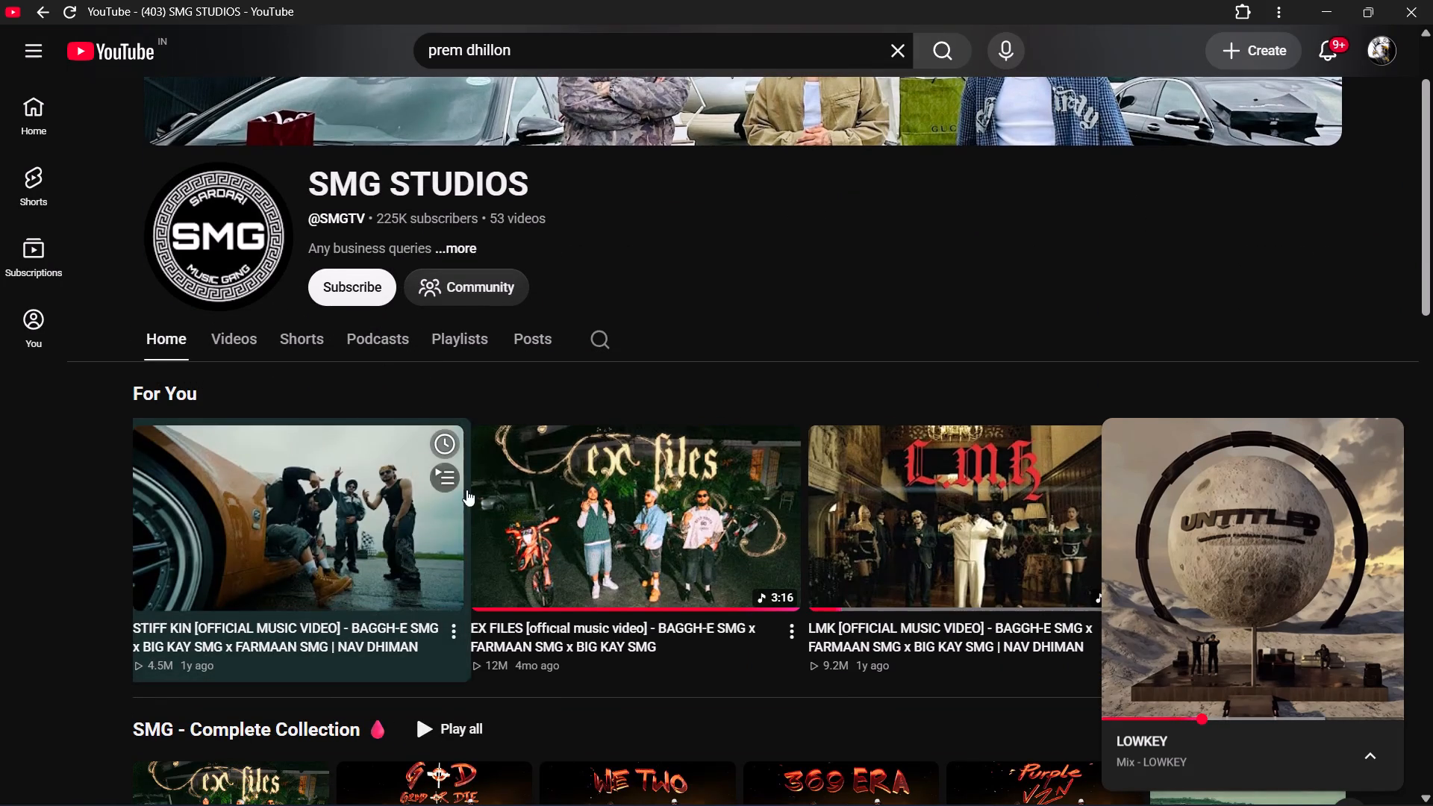
left_click(213, 338)
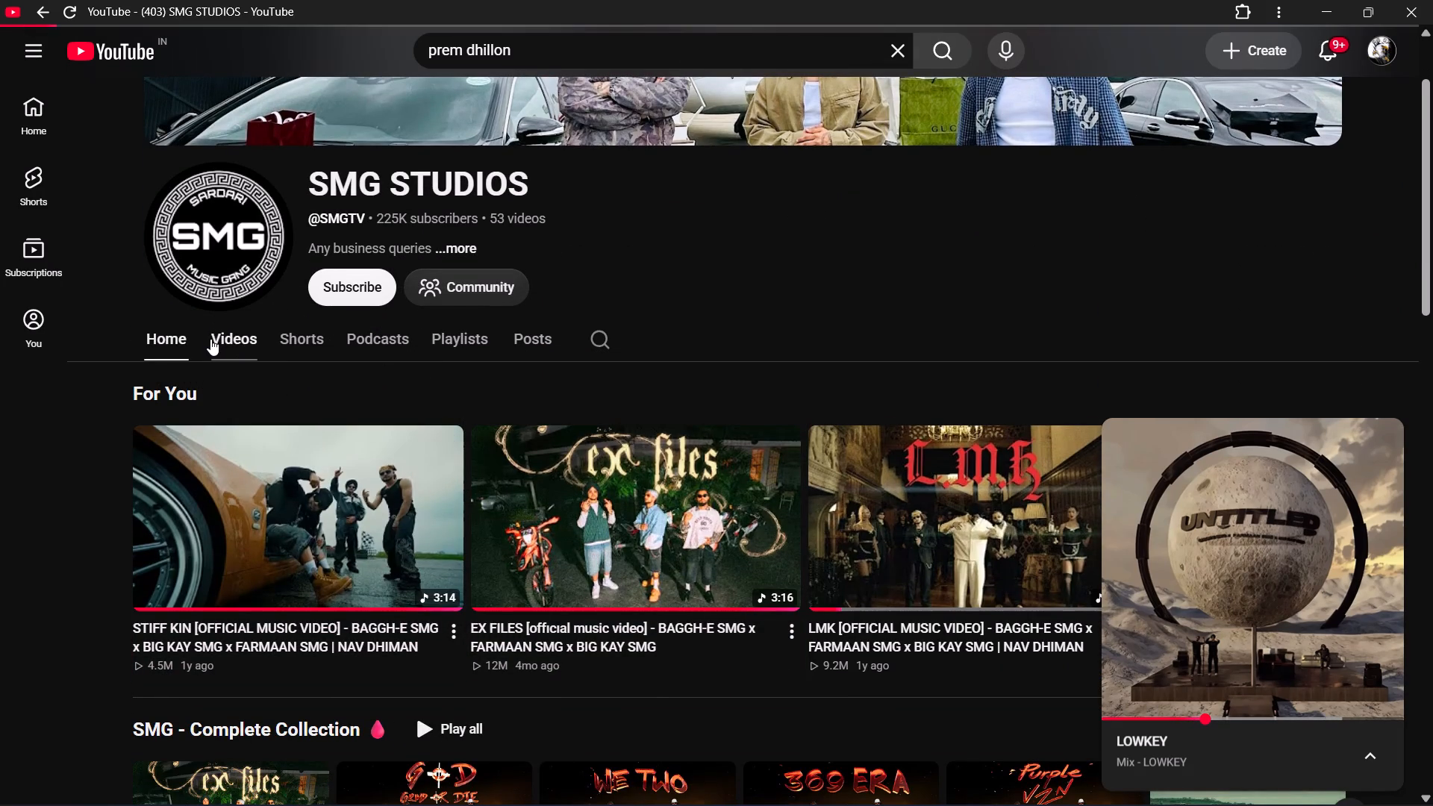
scroll(445, 521, "down", 2)
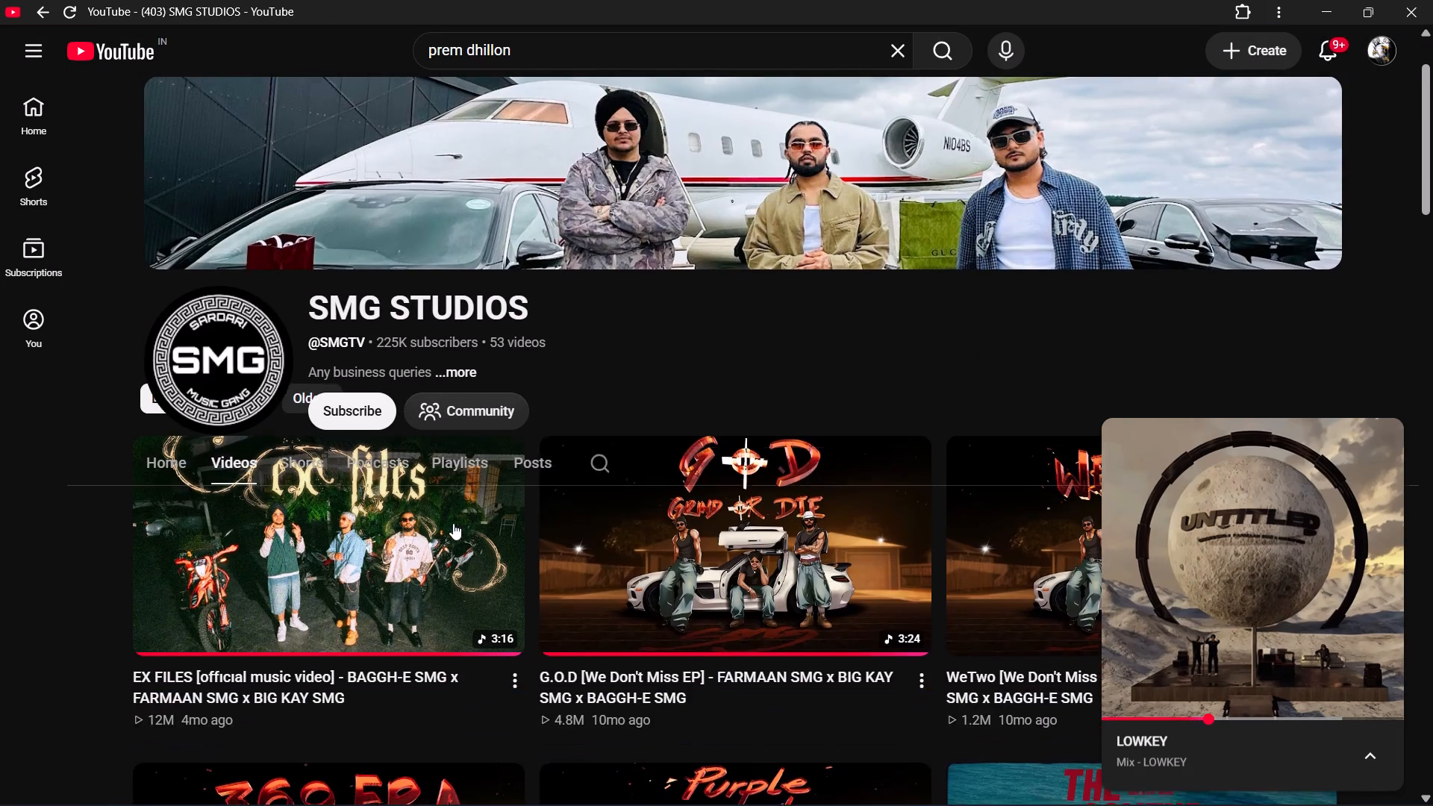
scroll(549, 500, "down", 2)
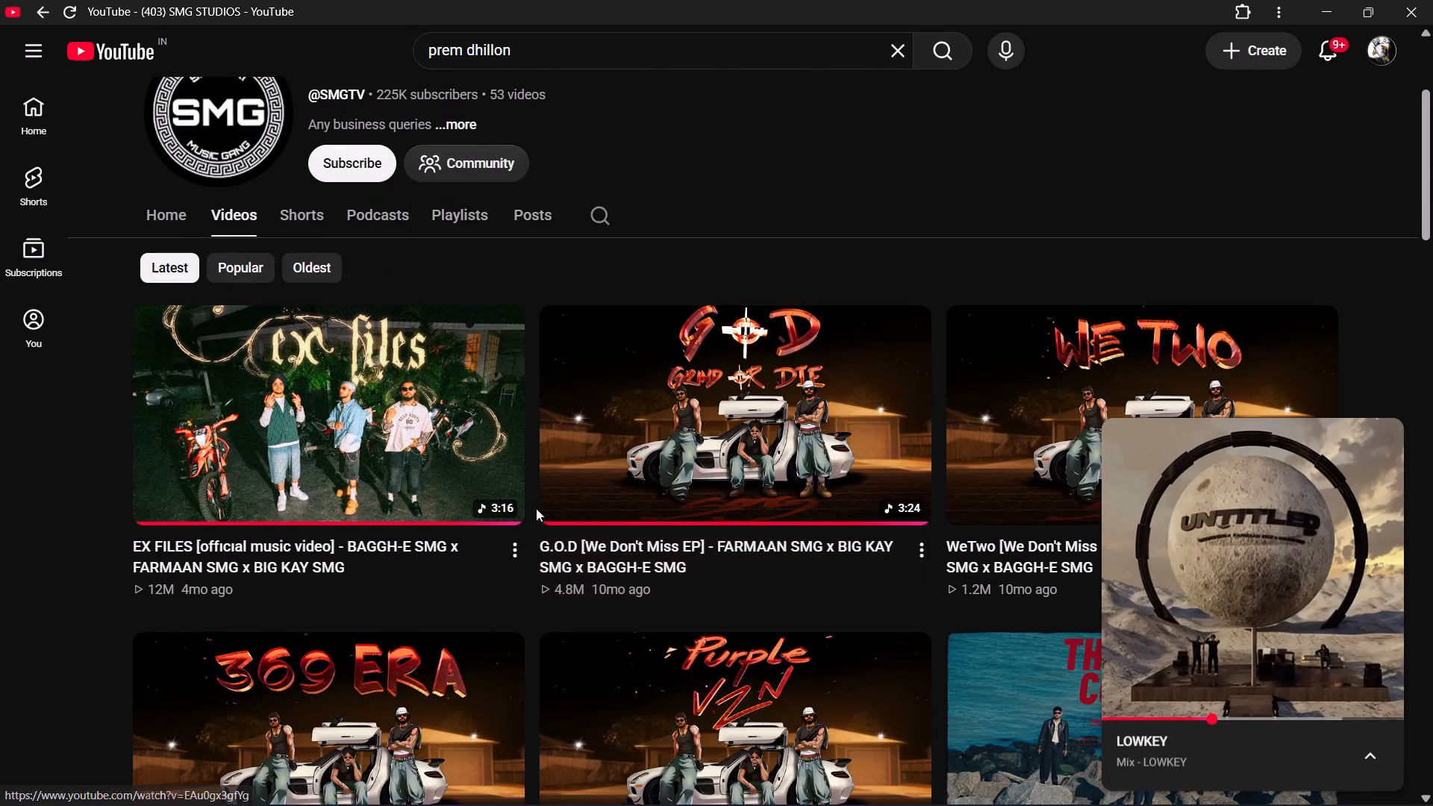
scroll(503, 488, "down", 1)
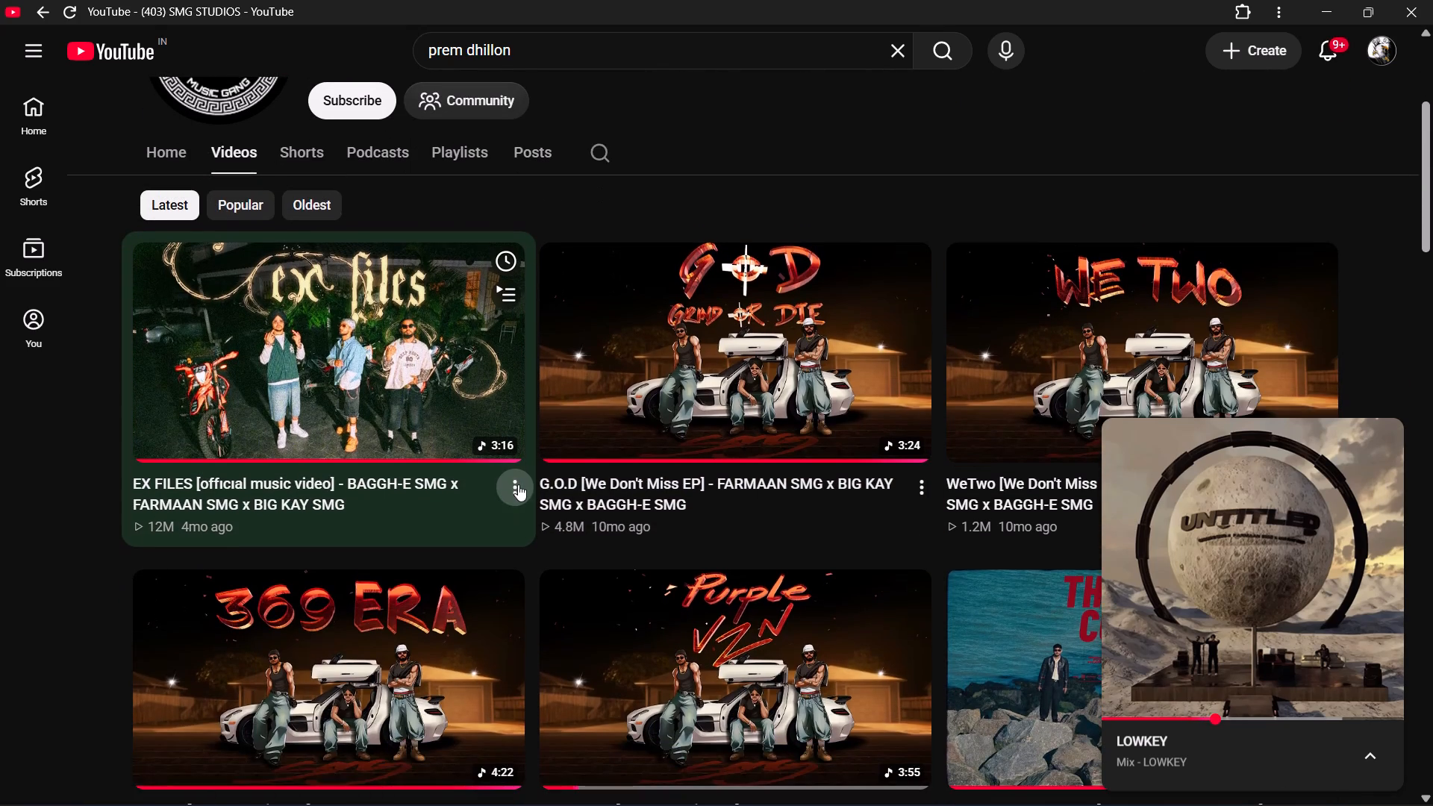
scroll(518, 484, "down", 2)
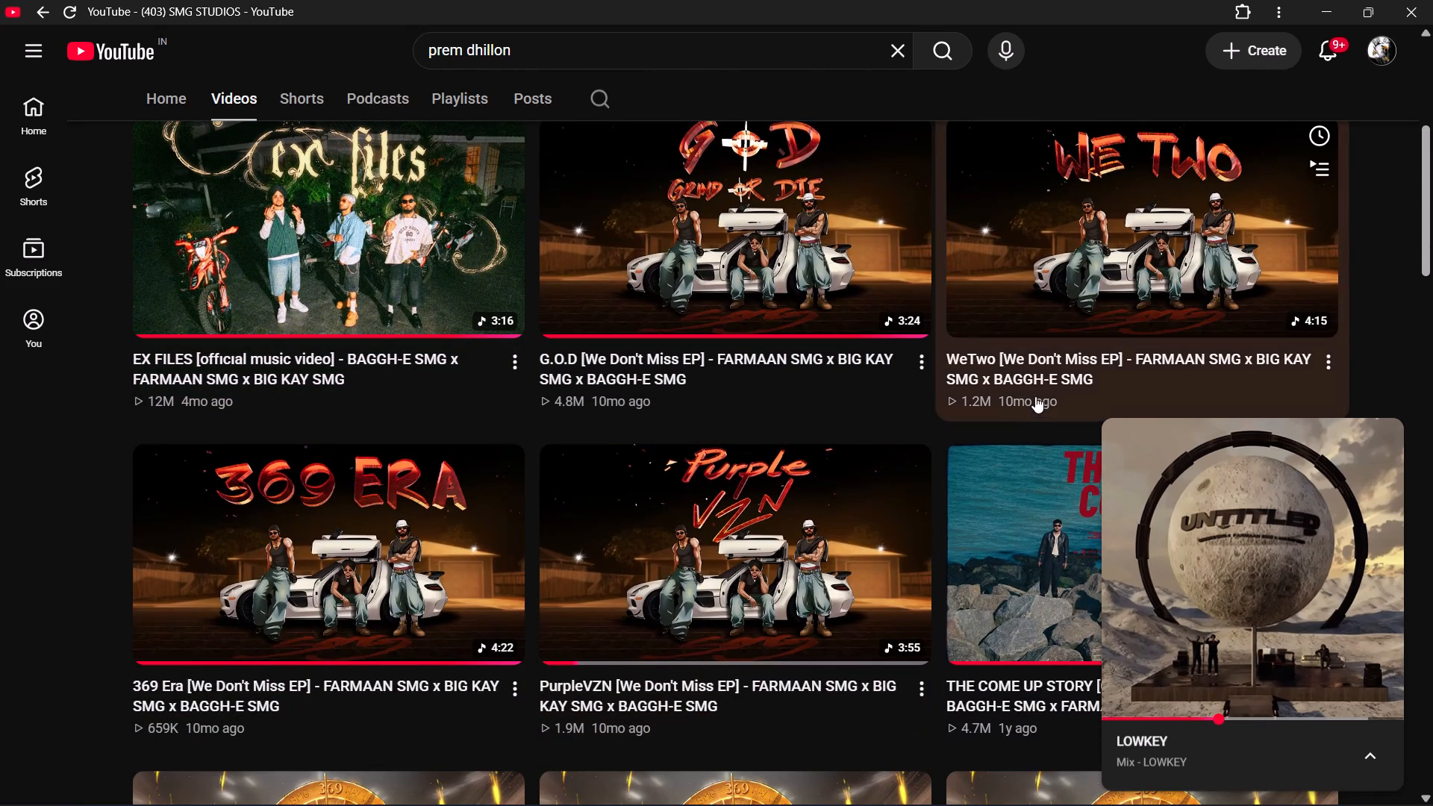
Open the WeTwo video from the SMG STUDIOS channel, then go back through the channel pages to the home feed.
left_click(1035, 396)
left_click(44, 14)
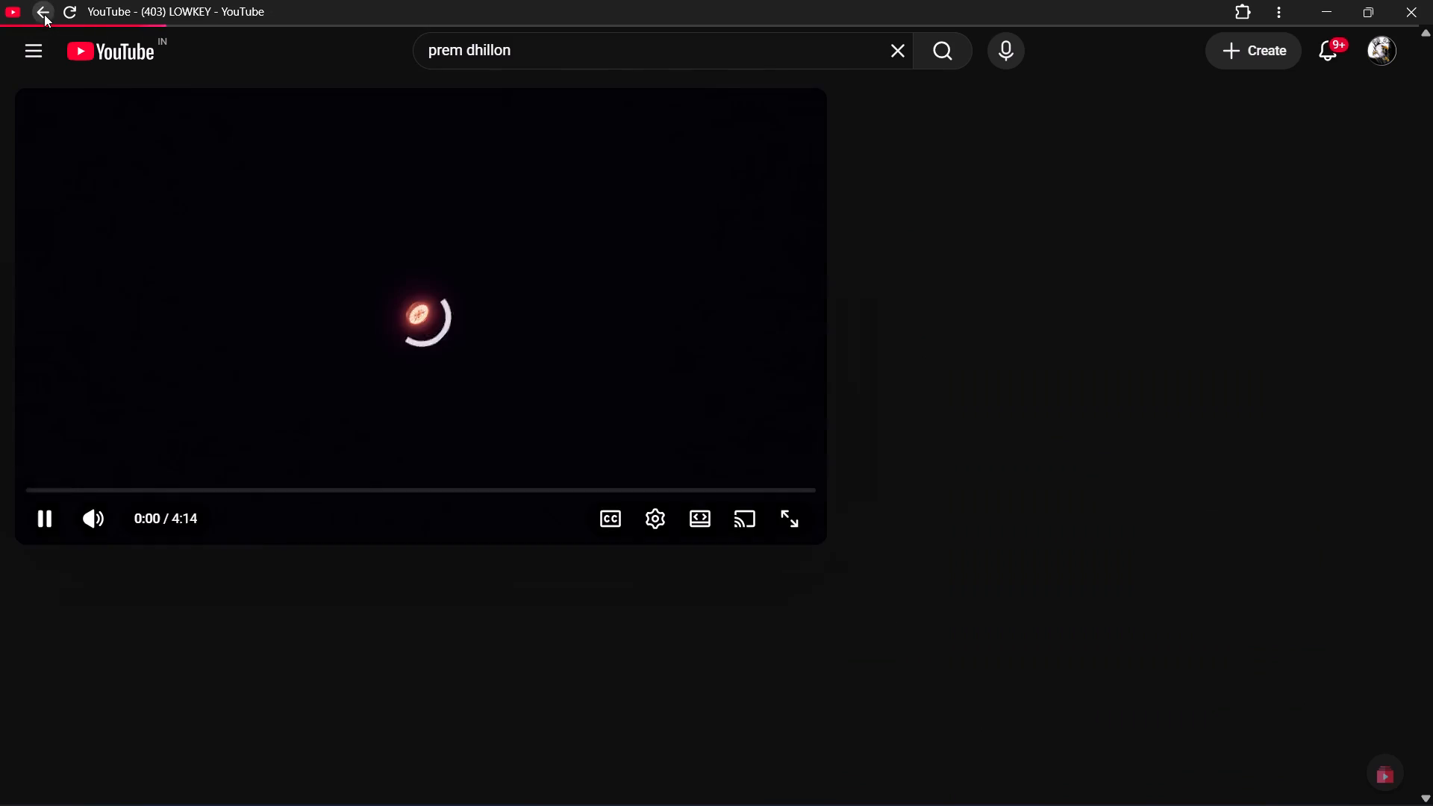
left_click(44, 14)
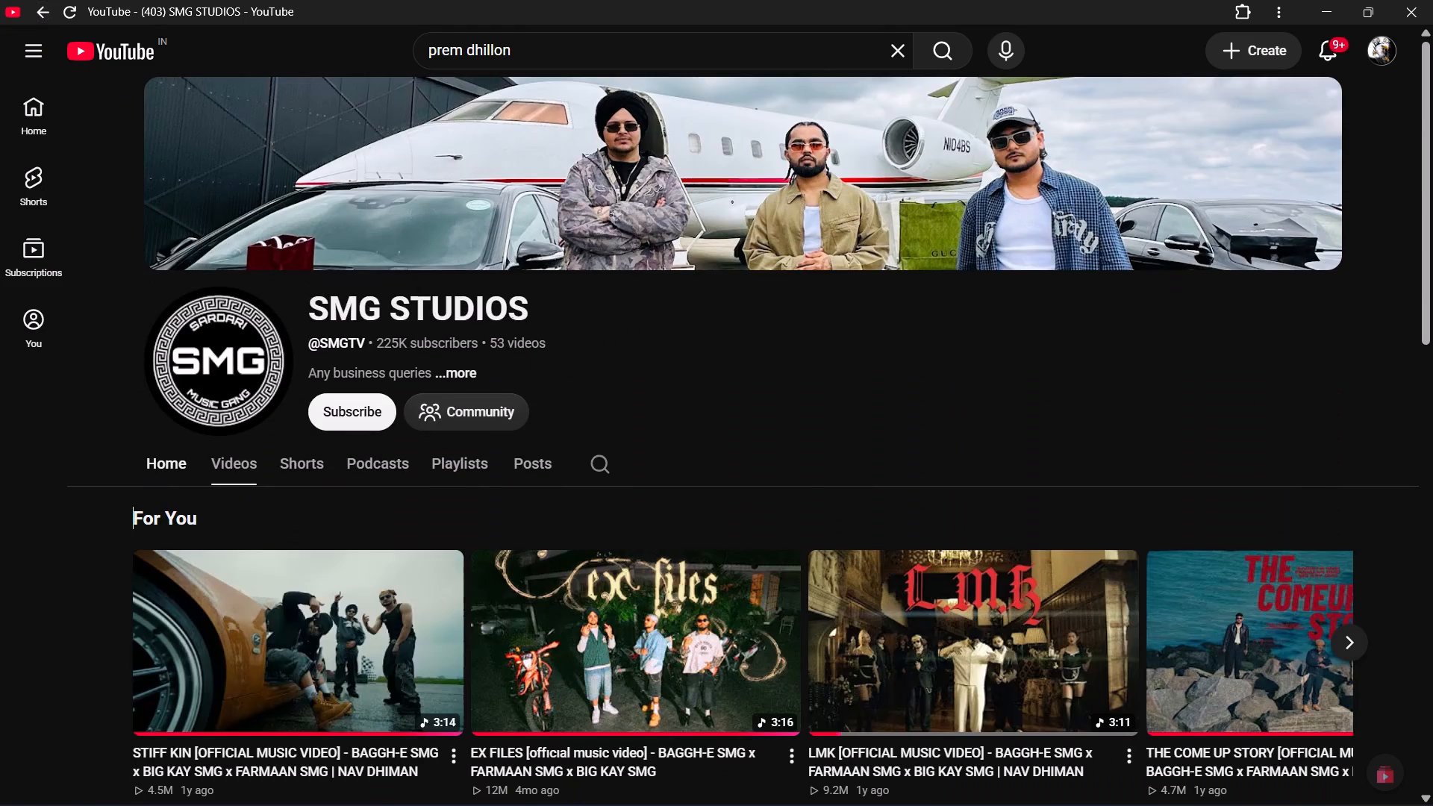
left_click(47, 2)
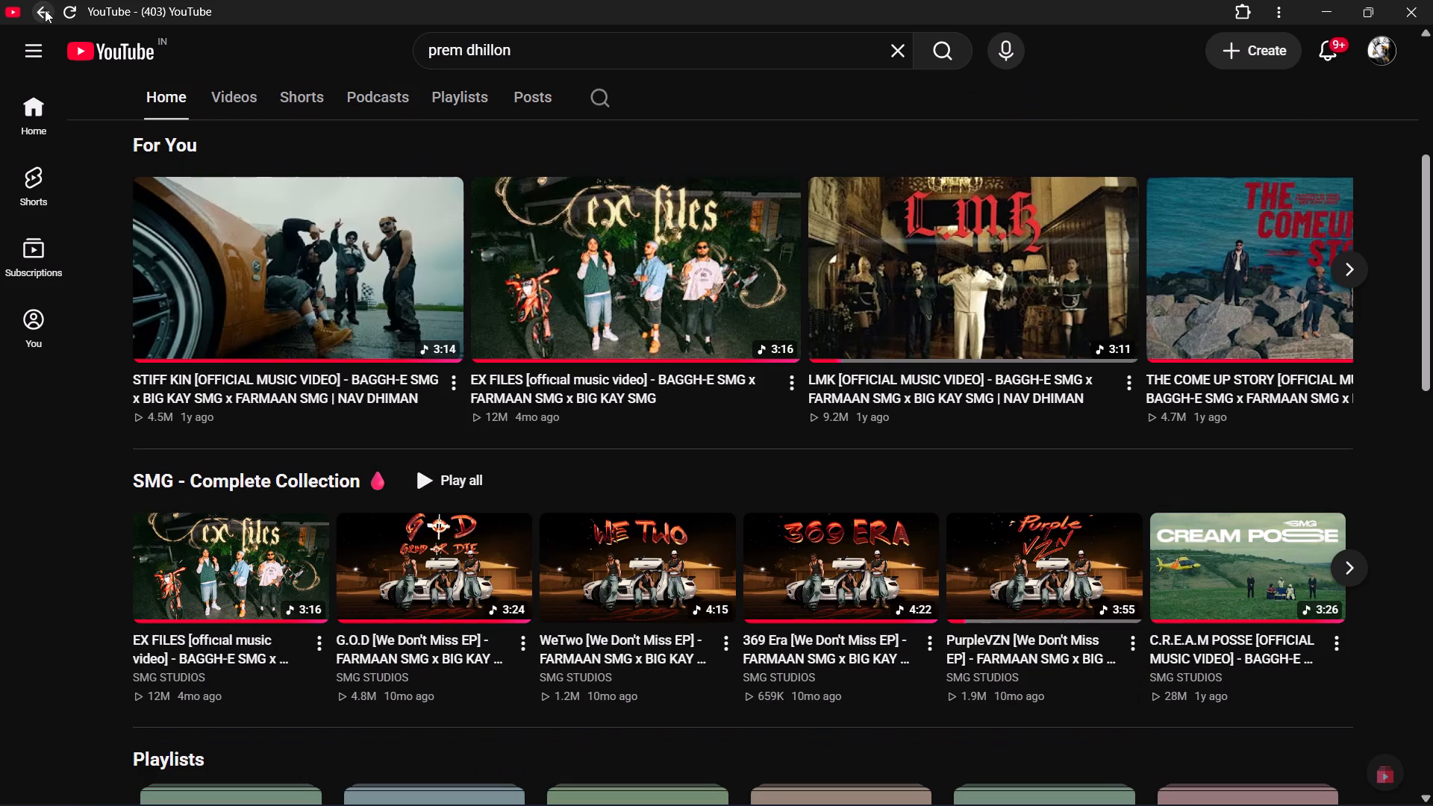
Open Bohemia - Desi Hip Hop [Sound Shikari Edit] from the Recently played section of the Music feed.
scroll(628, 513, "down", 1)
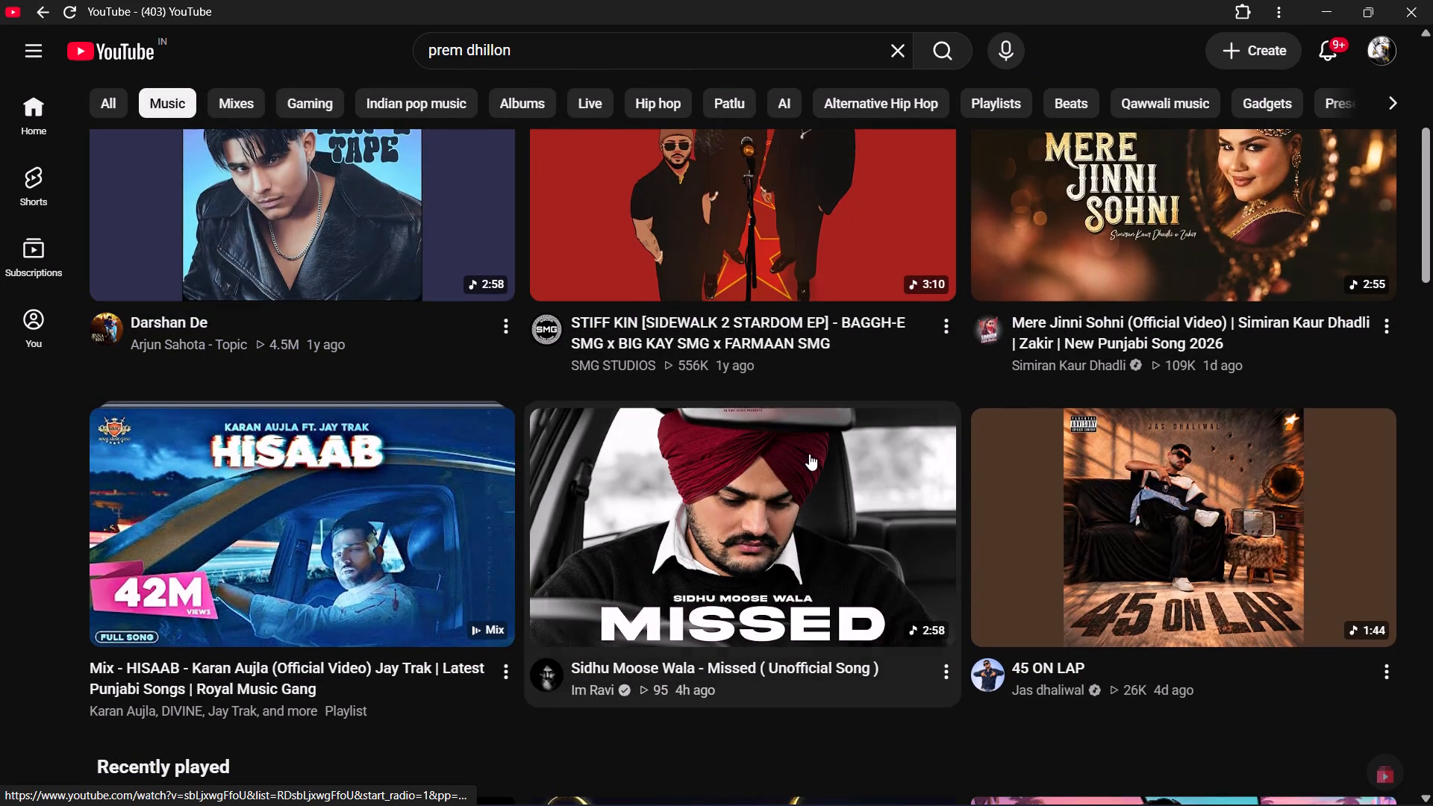
scroll(809, 454, "down", 2)
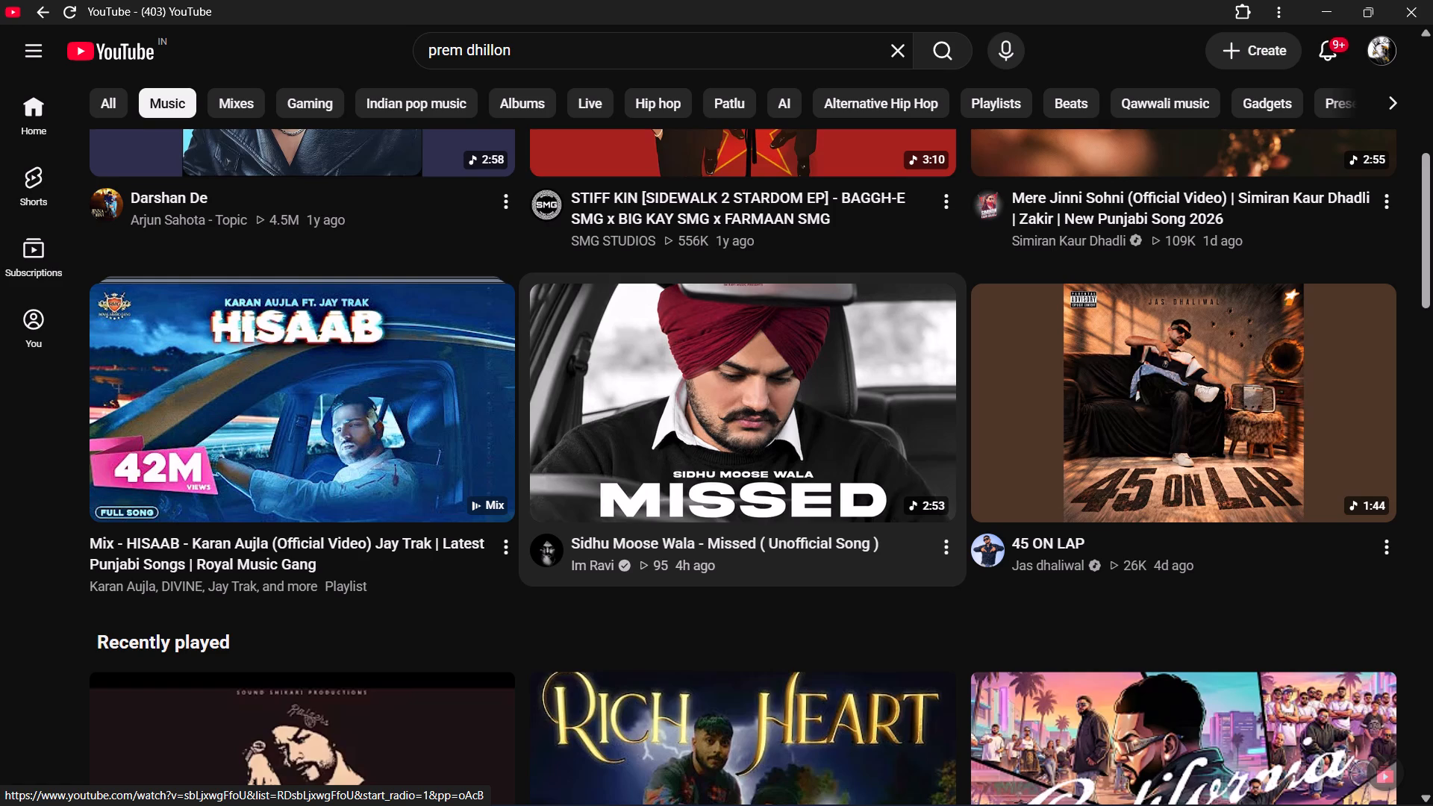
scroll(809, 454, "down", 5)
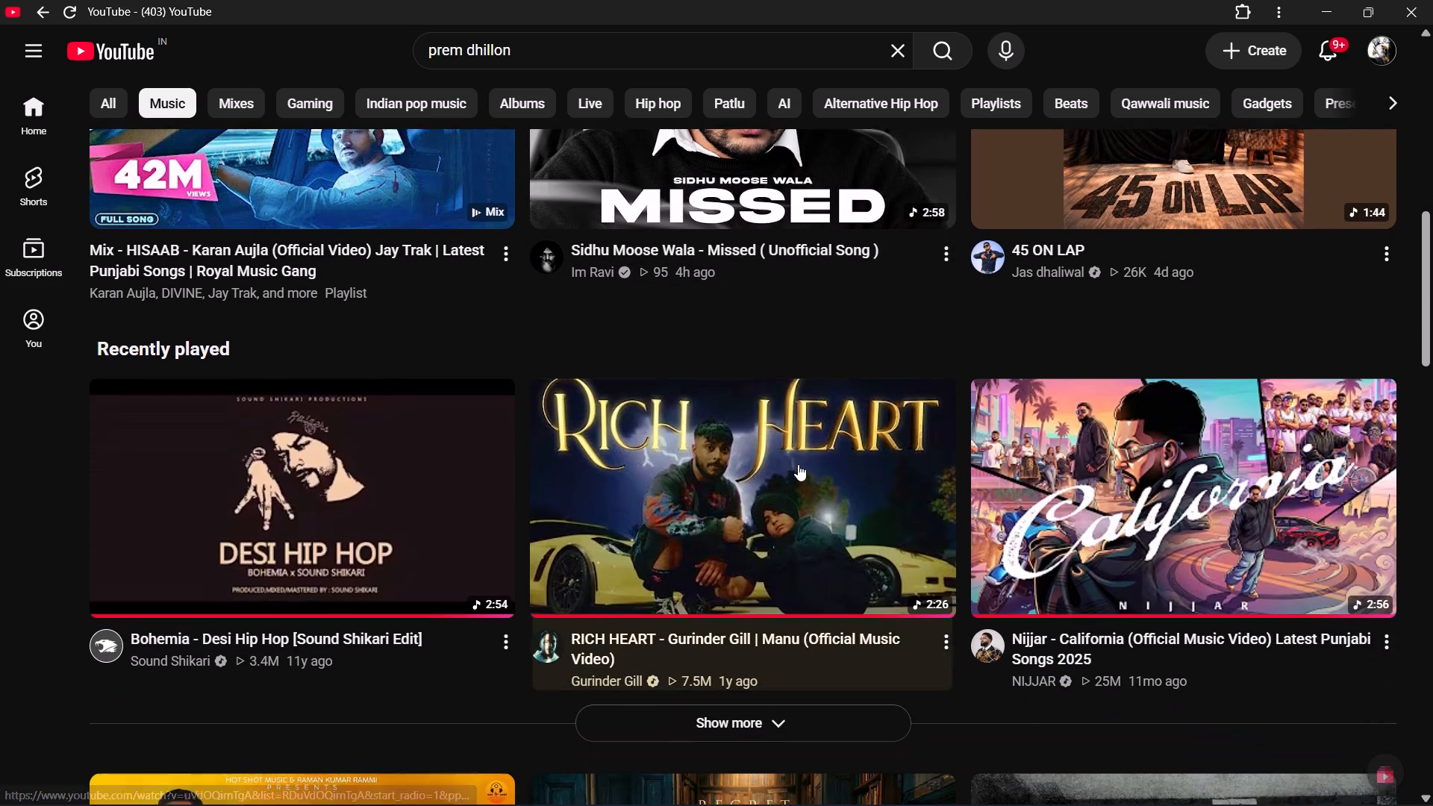
left_click(299, 549)
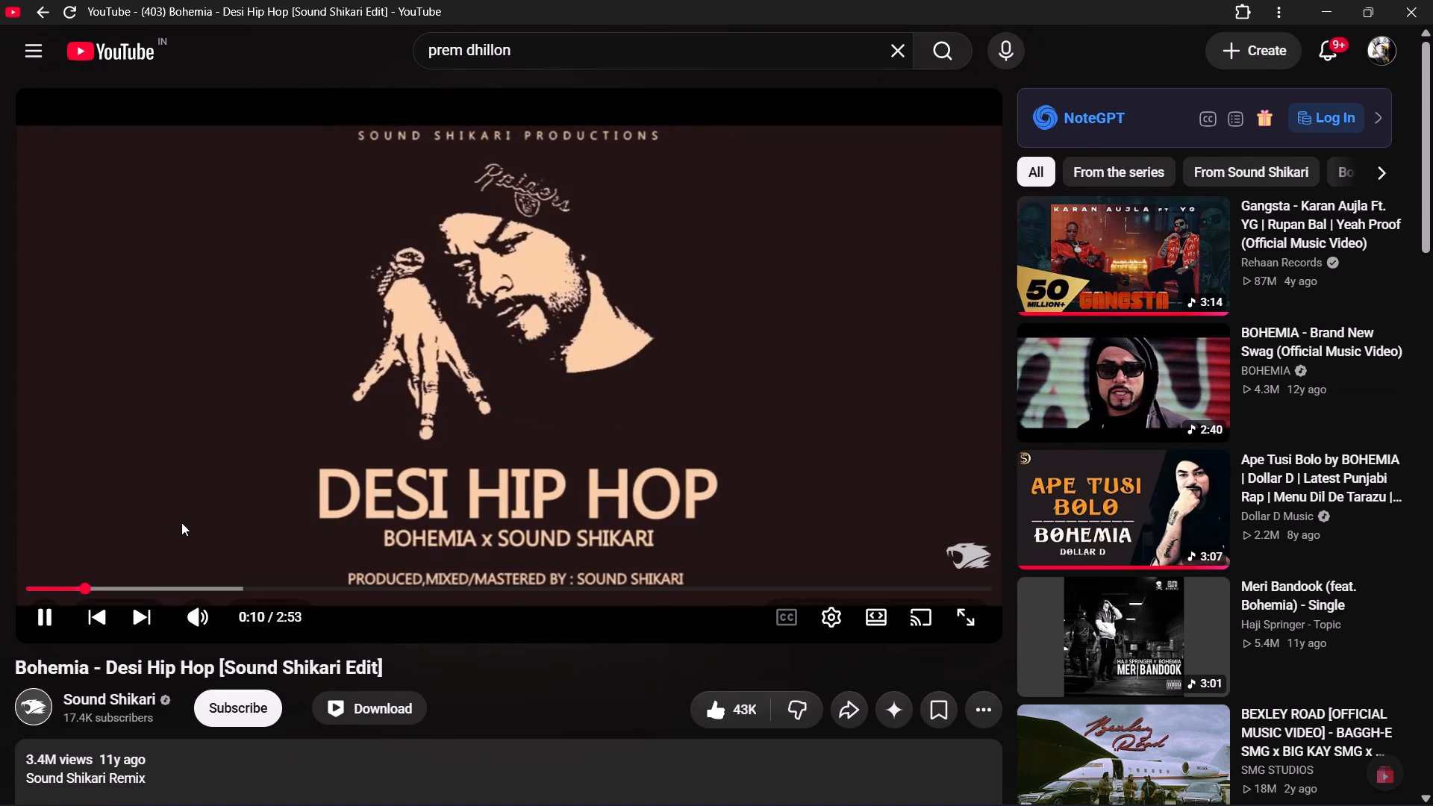
Look through the Desi Hip Hop video's description and comments, then return to the Music feed.
scroll(602, 656, "down", 2)
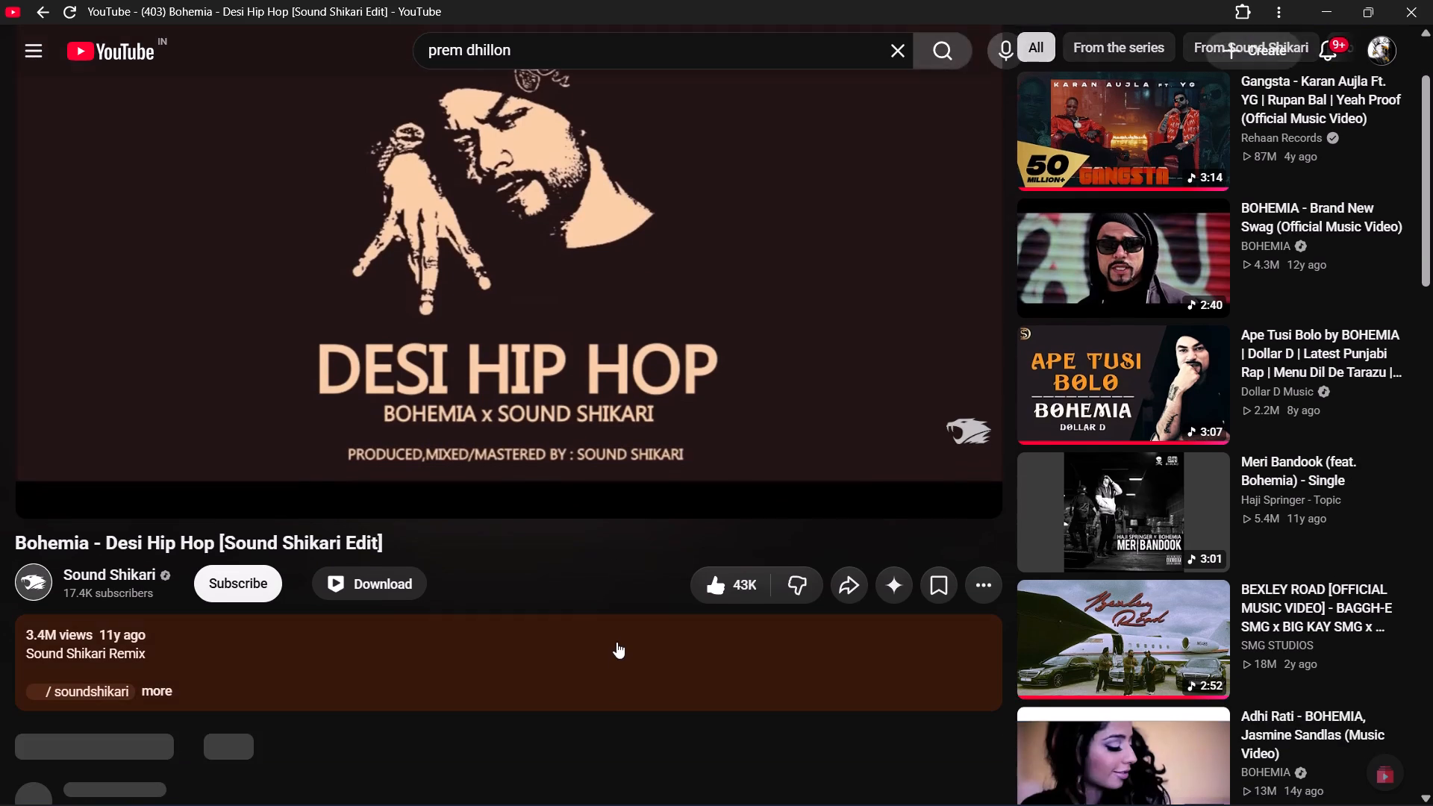
scroll(534, 611, "down", 2)
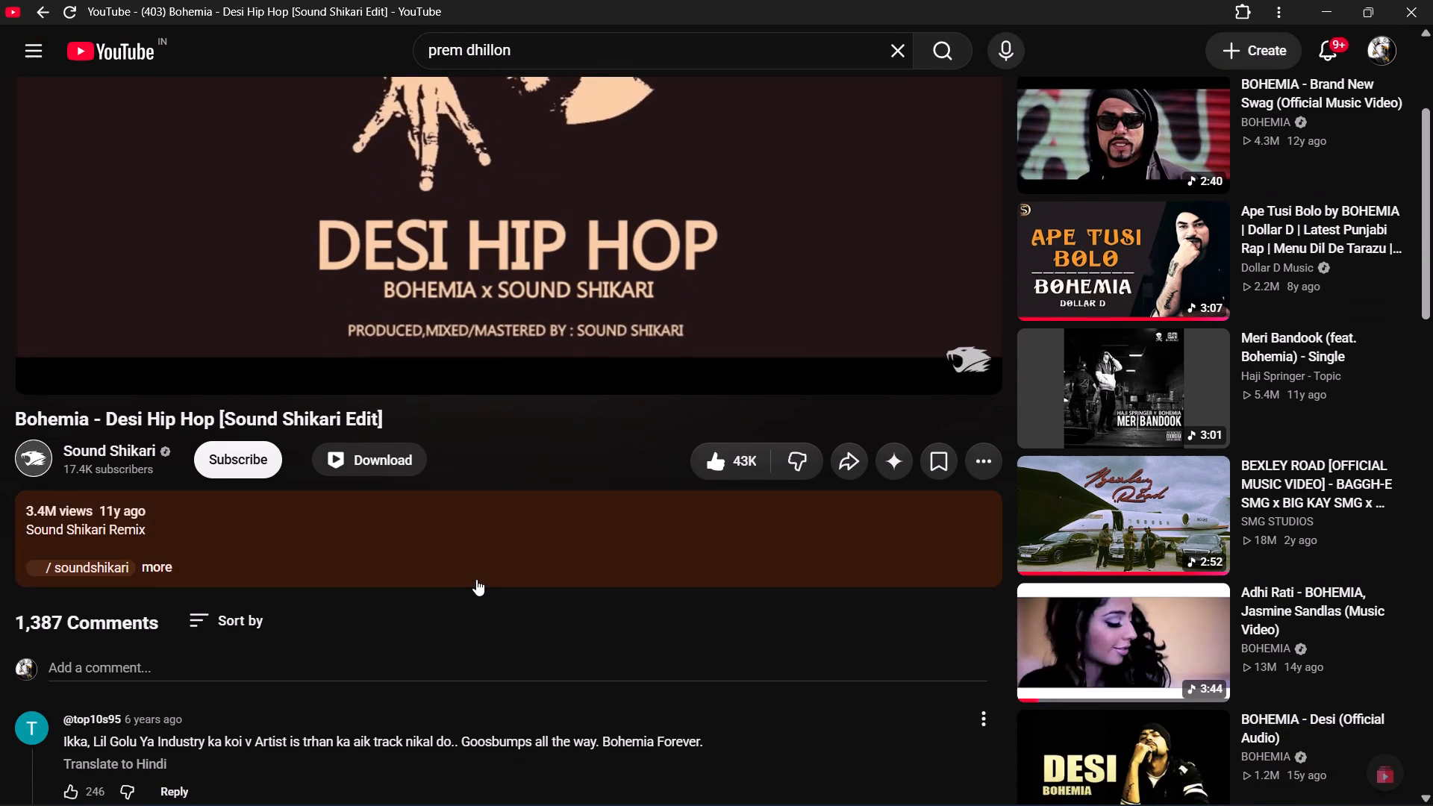
scroll(561, 580, "down", 4)
scroll(563, 581, "up", 3)
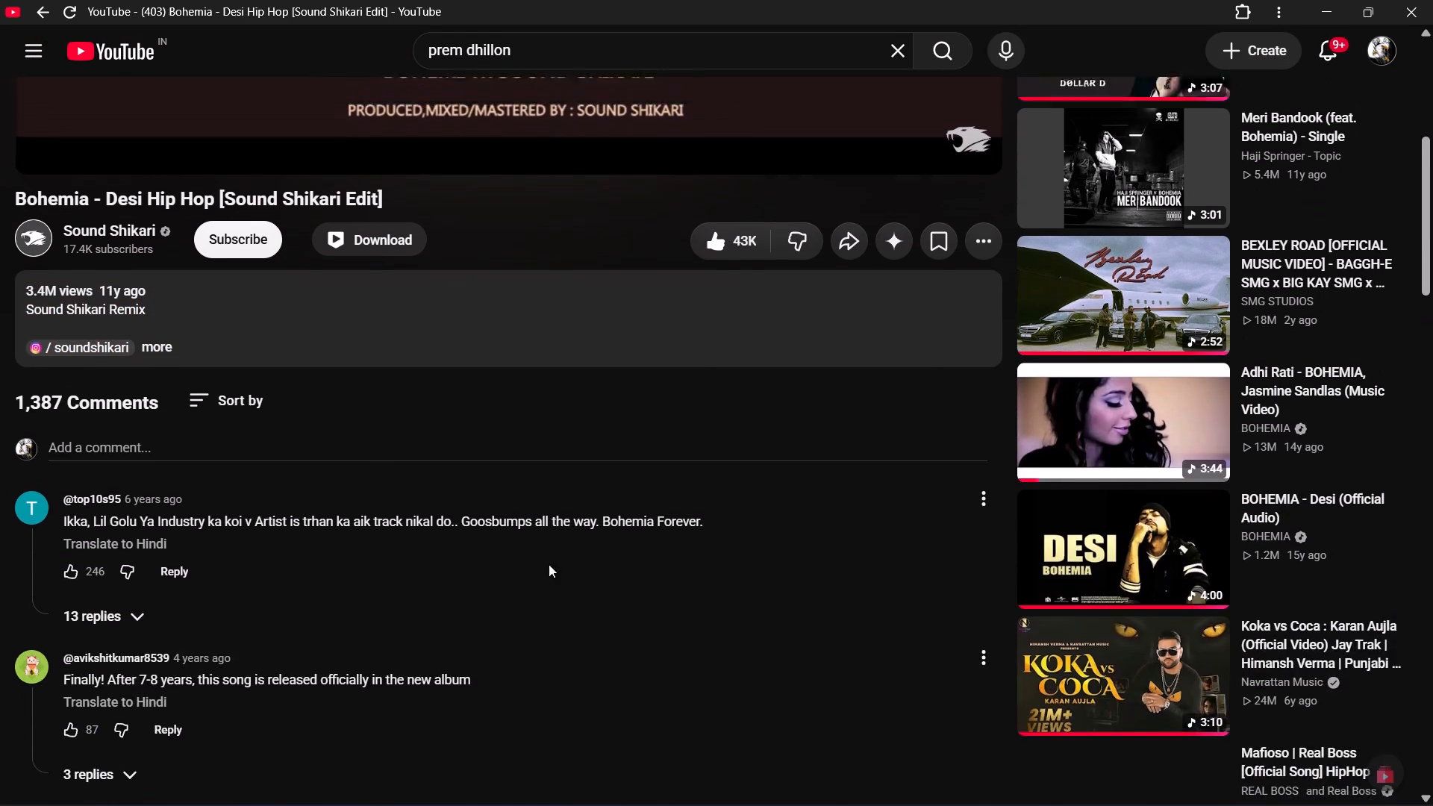
left_click(39, 5)
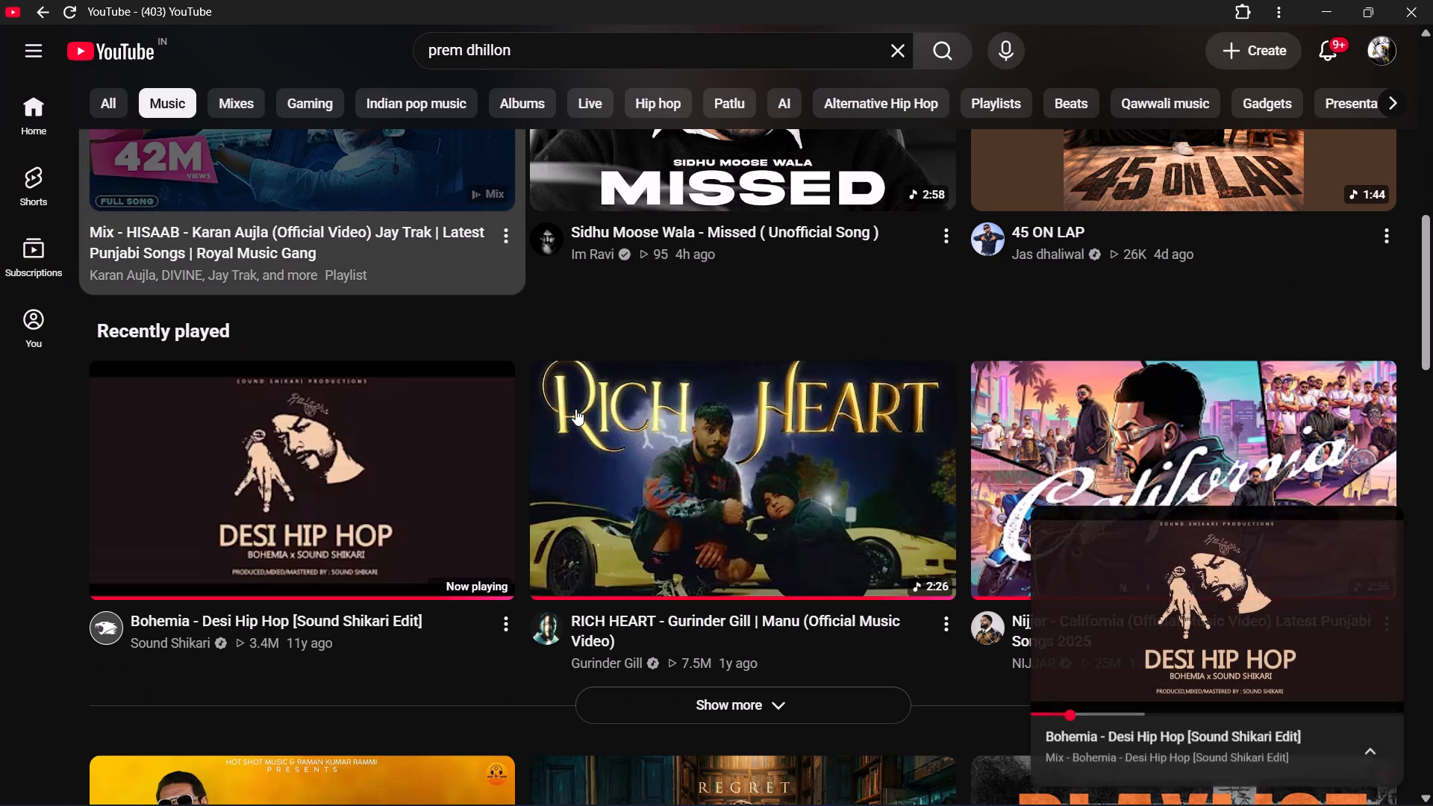
Expand the Recently played section and open the Black Karde video by Sardar Khehra Ft. Jas Dhaliwal.
scroll(575, 409, "down", 3)
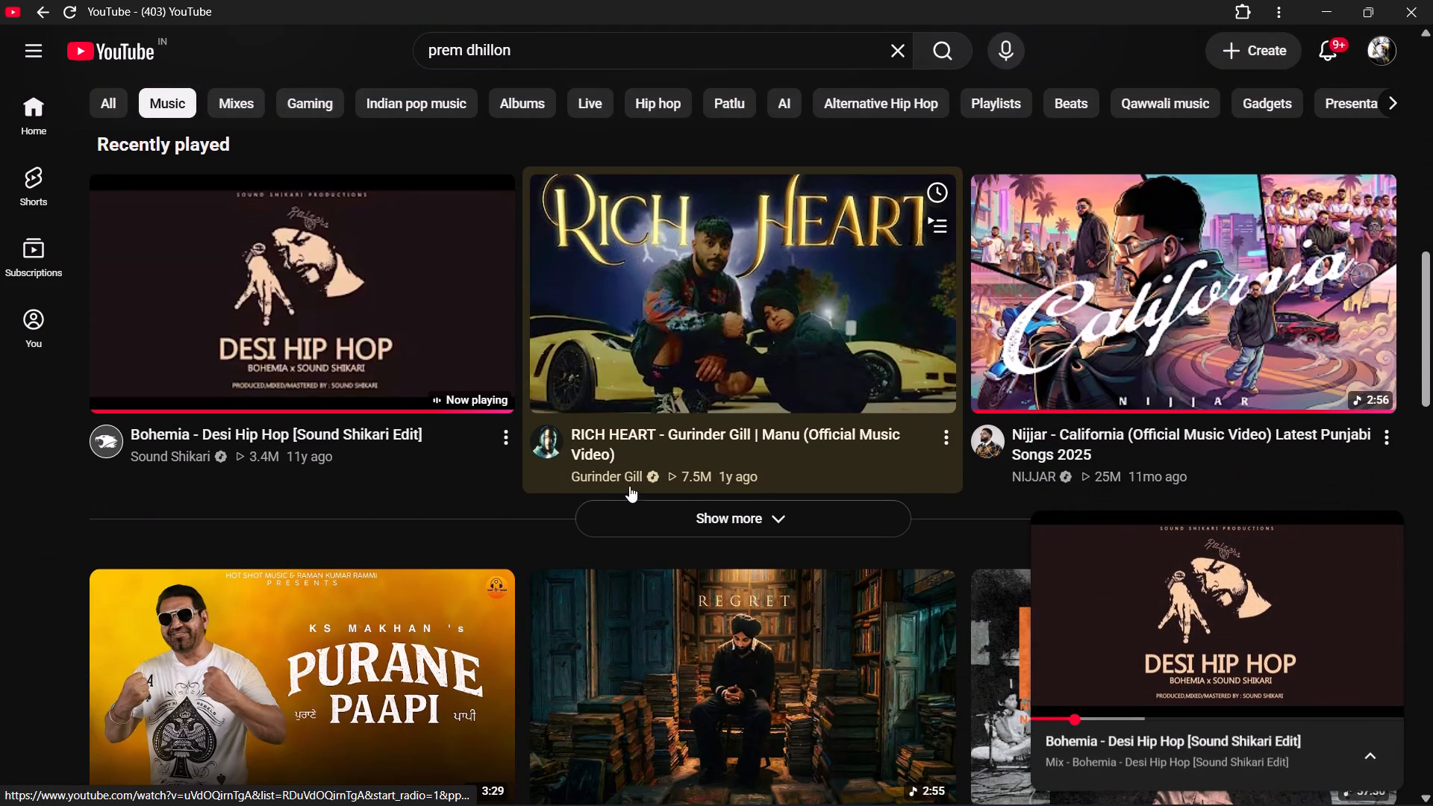
scroll(622, 558, "down", 3)
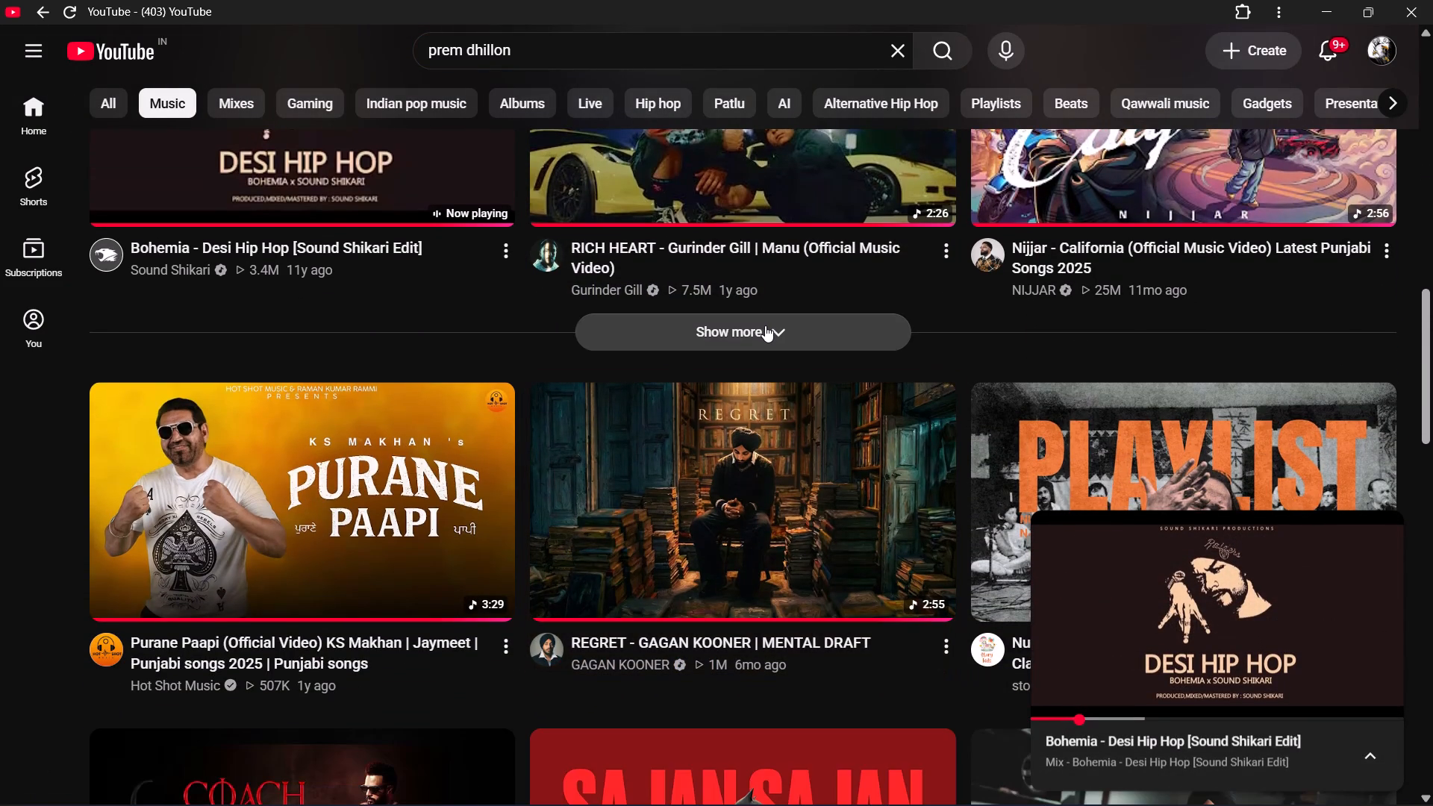
left_click(765, 325)
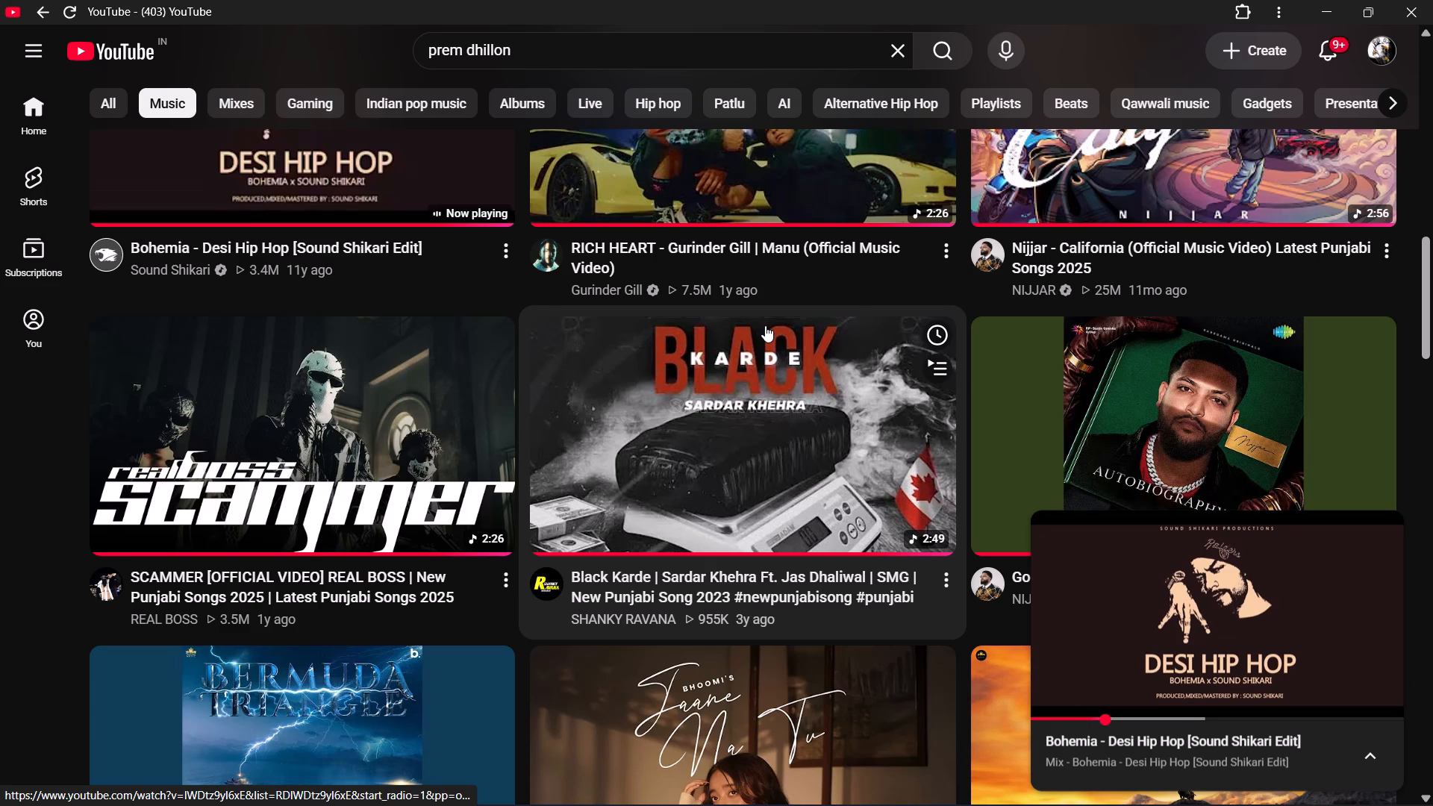
left_click(743, 466)
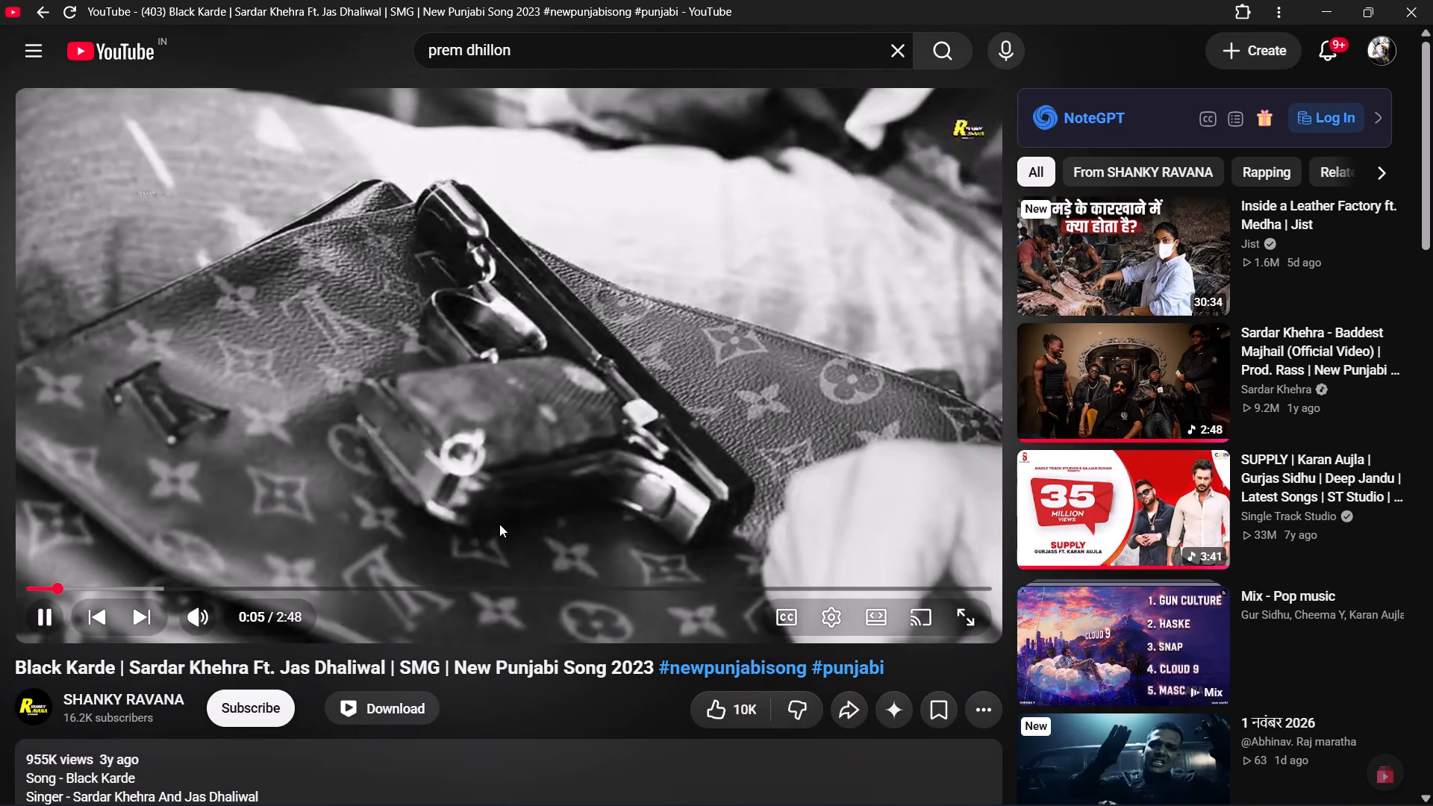
Look through the Black Karde video's description and song credits.
scroll(360, 737, "down", 3)
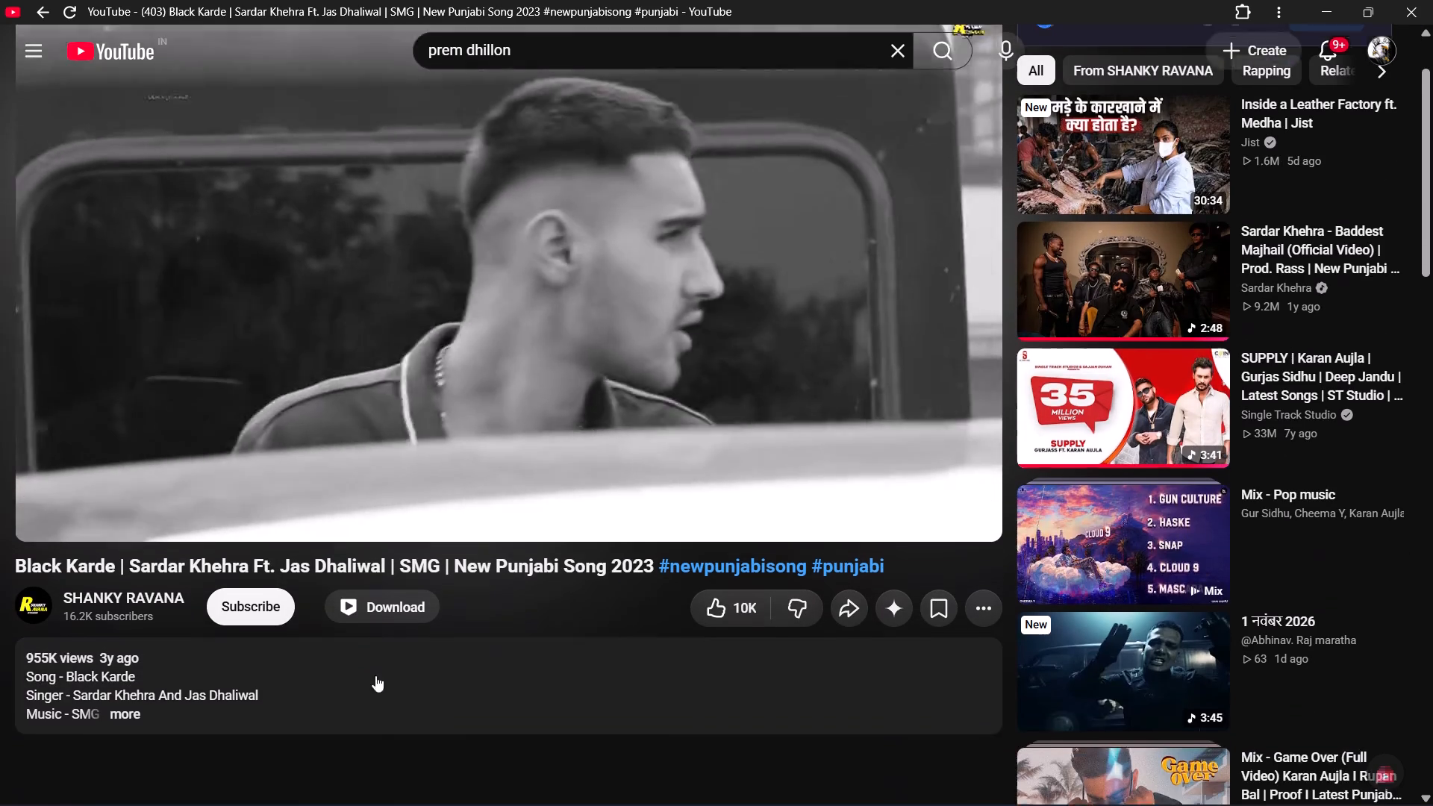